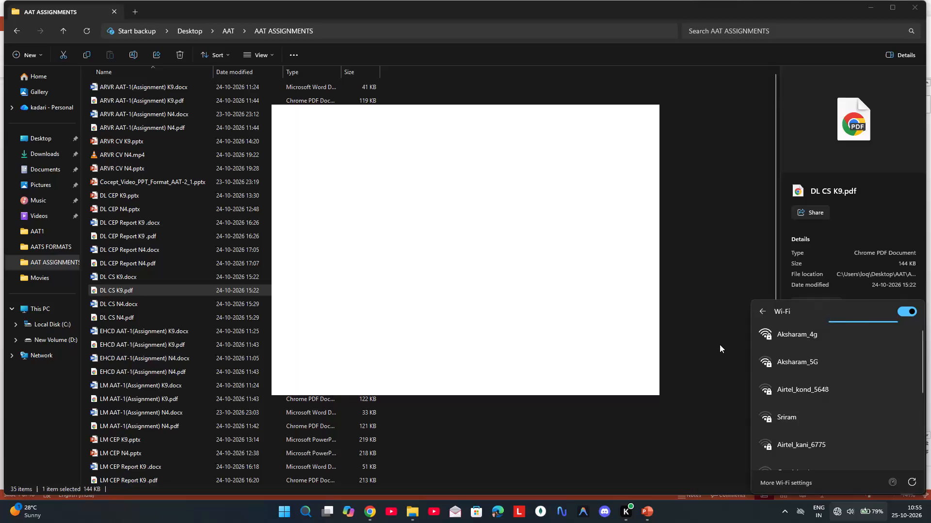
Dismiss the list of available Wi-Fi networks and return to the AAT ASSIGNMENTS folder.
{"action": "left_click", "coordinate": [720, 344]}
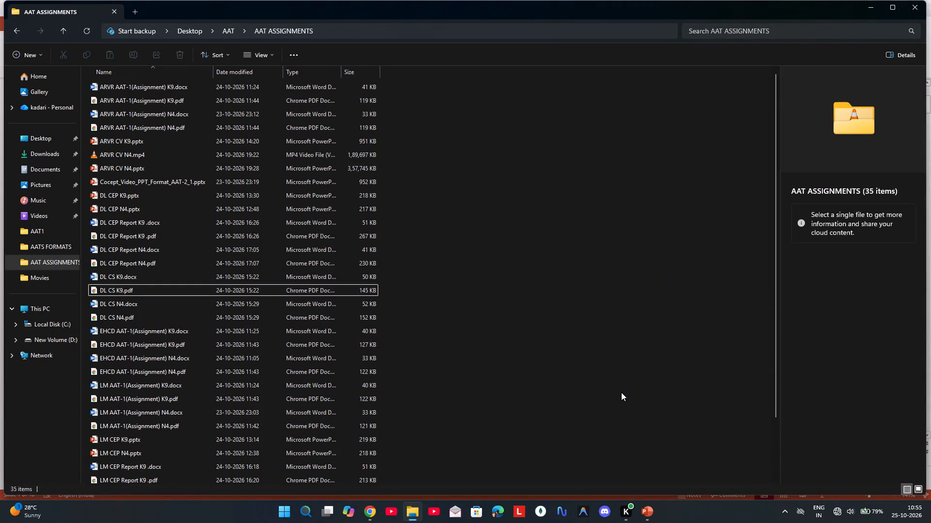
{"action": "left_click", "coordinate": [546, 178]}
Close the STM CV N4.pptx presentation in PowerPoint, saving its changes.
{"action": "left_click", "coordinate": [657, 518]}
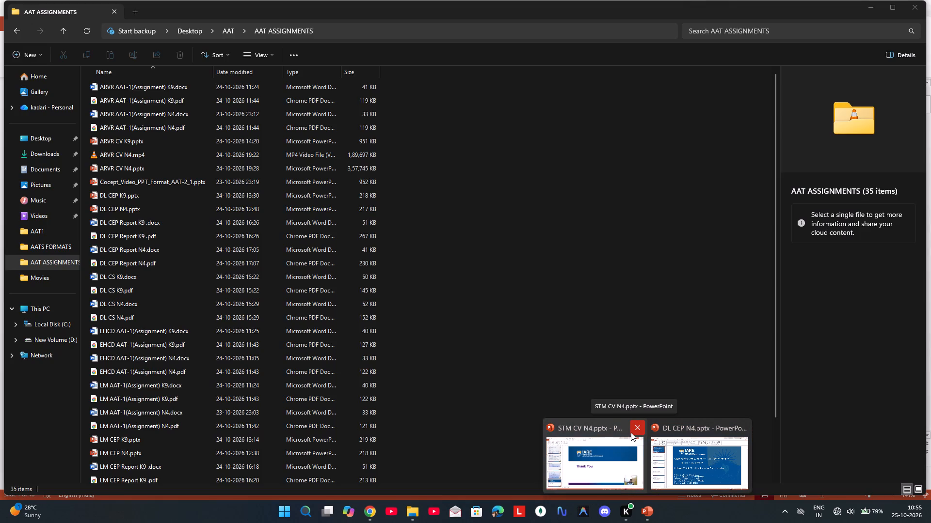
{"action": "left_click", "coordinate": [631, 432]}
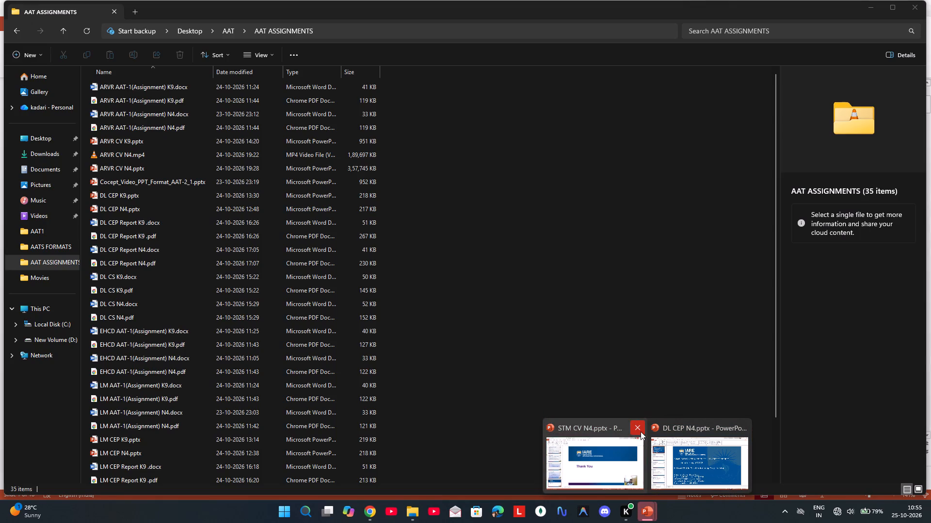
{"action": "left_click", "coordinate": [641, 431]}
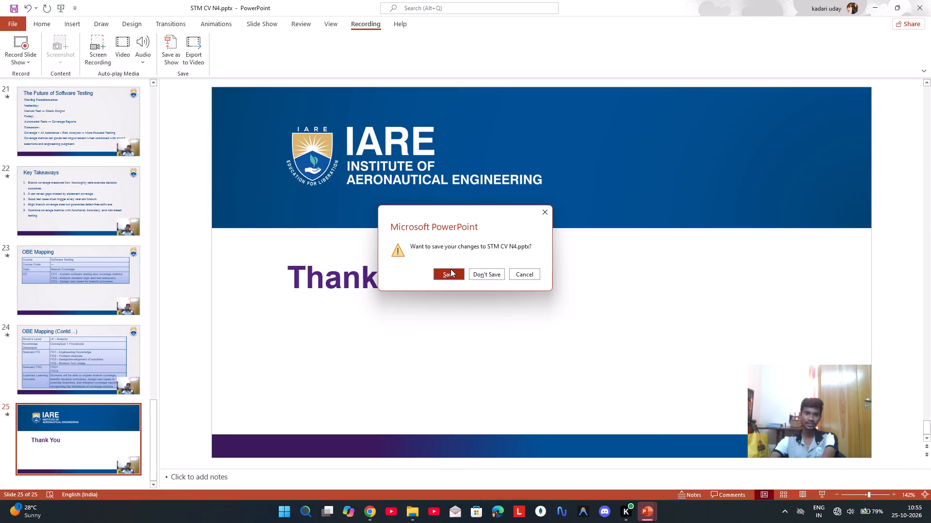
{"action": "left_click", "coordinate": [451, 277]}
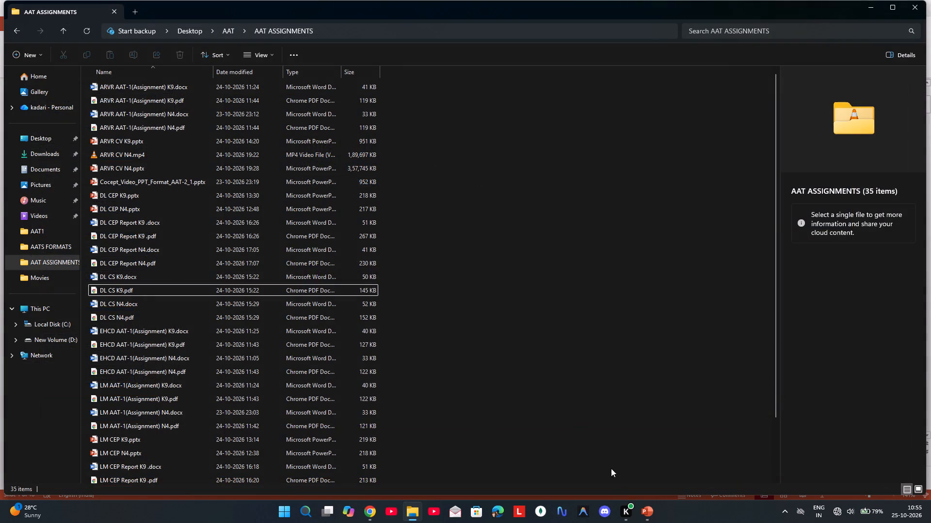
Switch to the open DL CEP N4.pptx presentation in PowerPoint.
{"action": "left_click", "coordinate": [641, 522]}
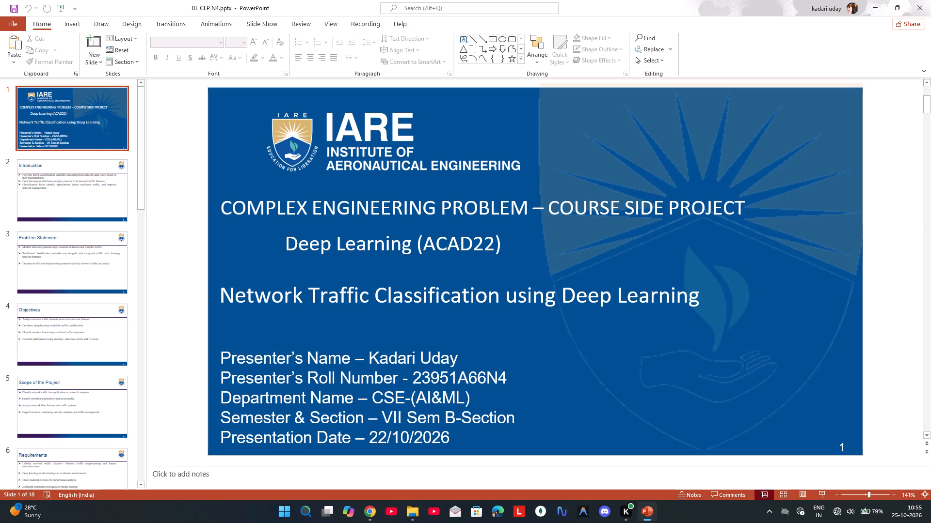
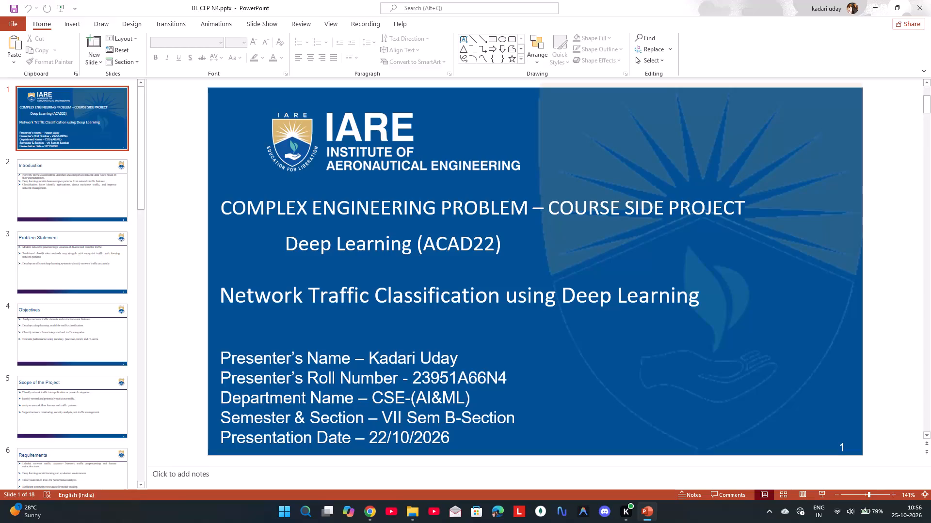
Switch from the DL CEP N4.pptx presentation to the IARE AAT-I student page in Chrome.
{"action": "left_click", "coordinate": [249, 485]}
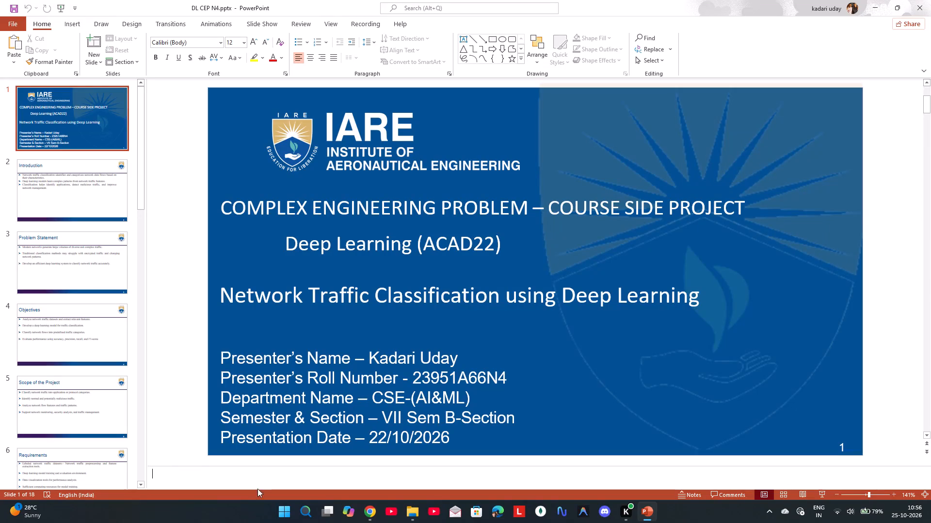
{"action": "left_click", "coordinate": [369, 508]}
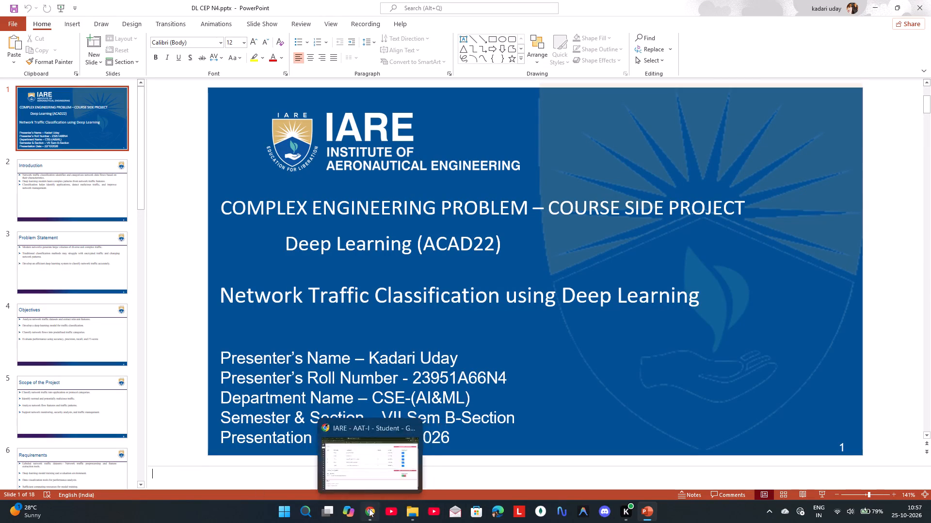
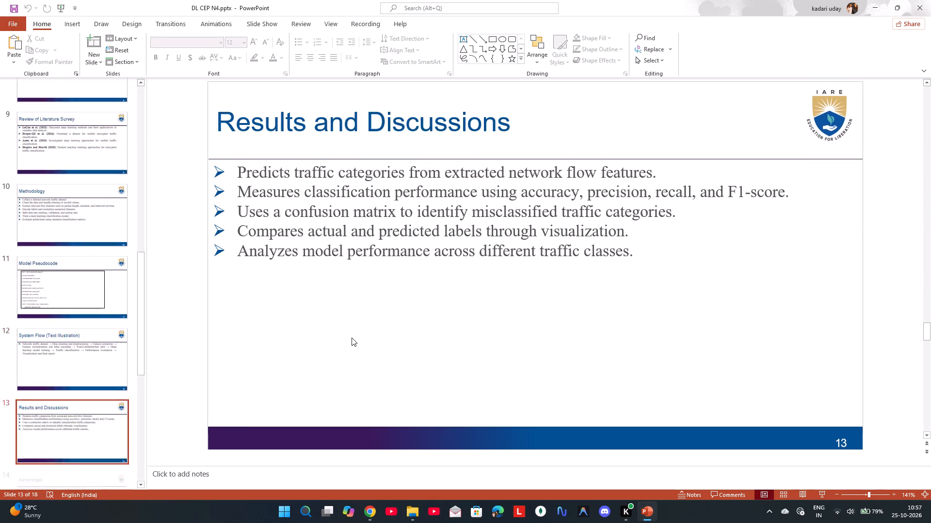
Review the Deep Learning project slides after Results and Discussions, and look back through the earlier slides to the title slide.
{"action": "scroll", "coordinate": [352, 338], "scroll_direction": "down", "scroll_amount": 11}
{"action": "scroll", "coordinate": [351, 338], "scroll_direction": "up", "scroll_amount": 12}
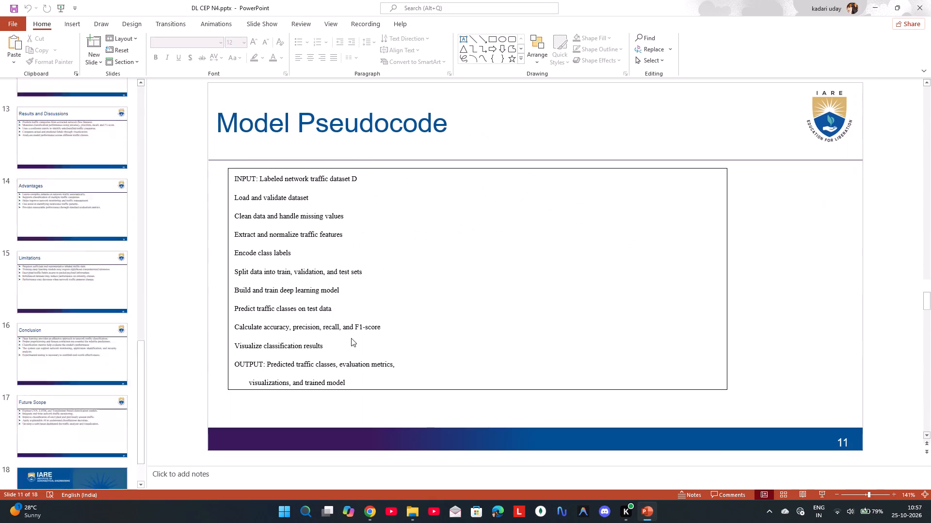
{"action": "scroll", "coordinate": [351, 338], "scroll_direction": "up", "scroll_amount": 13}
{"action": "scroll", "coordinate": [351, 338], "scroll_direction": "up", "scroll_amount": 16}
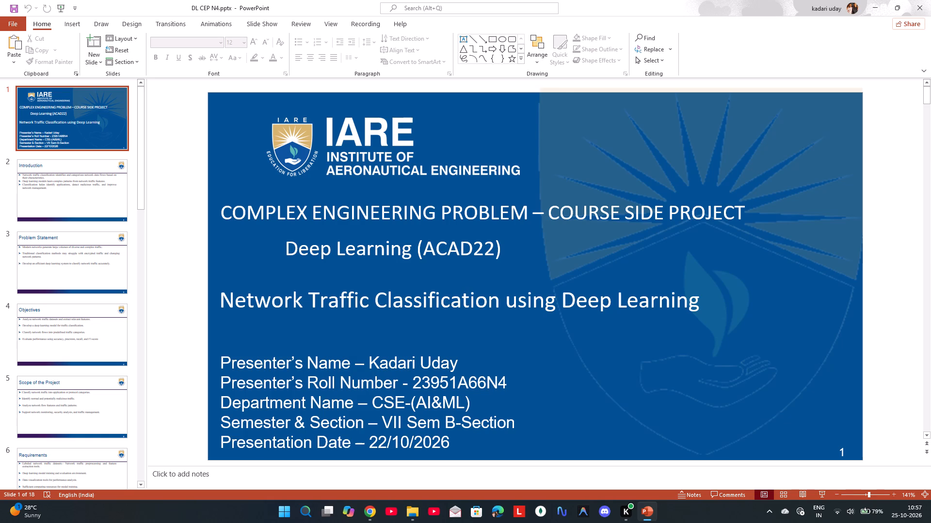
Open the slide show recording view for the Deep Learning presentation, starting at the title slide.
{"action": "left_click", "coordinate": [365, 22]}
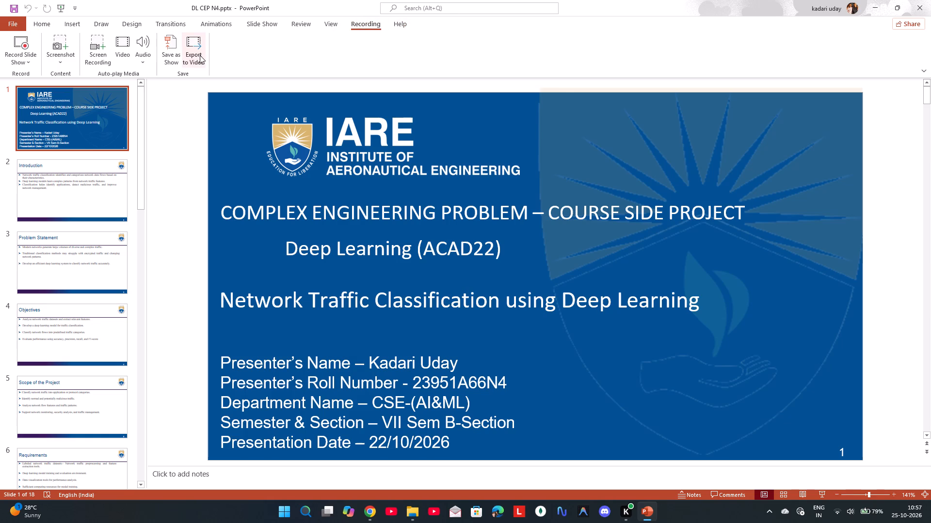
{"action": "left_click", "coordinate": [16, 40]}
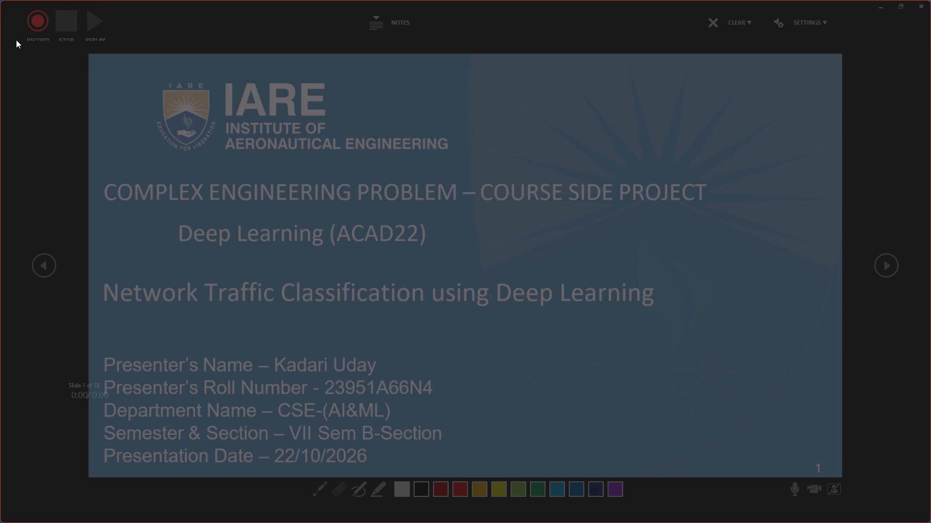
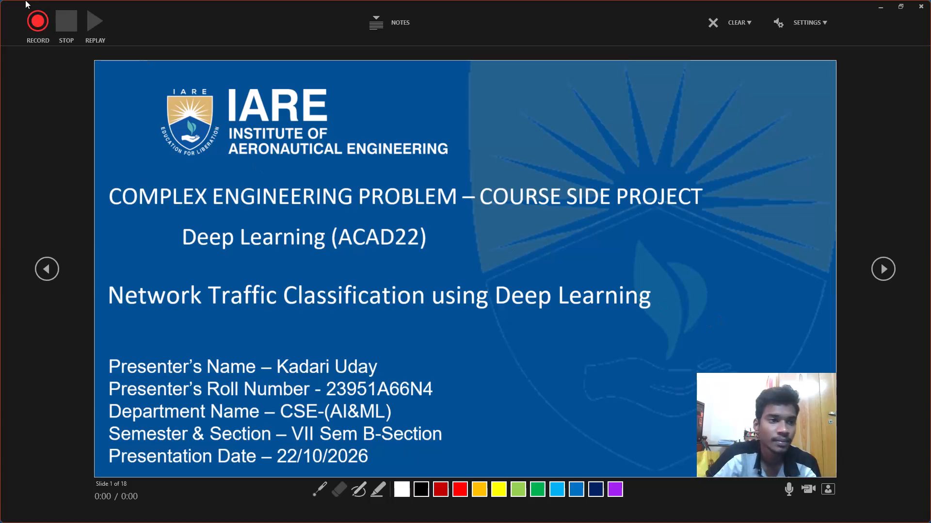
Record the title slide for about 13 seconds, continue onto the Introduction slide, and stop the recording there.
{"action": "left_click", "coordinate": [41, 28]}
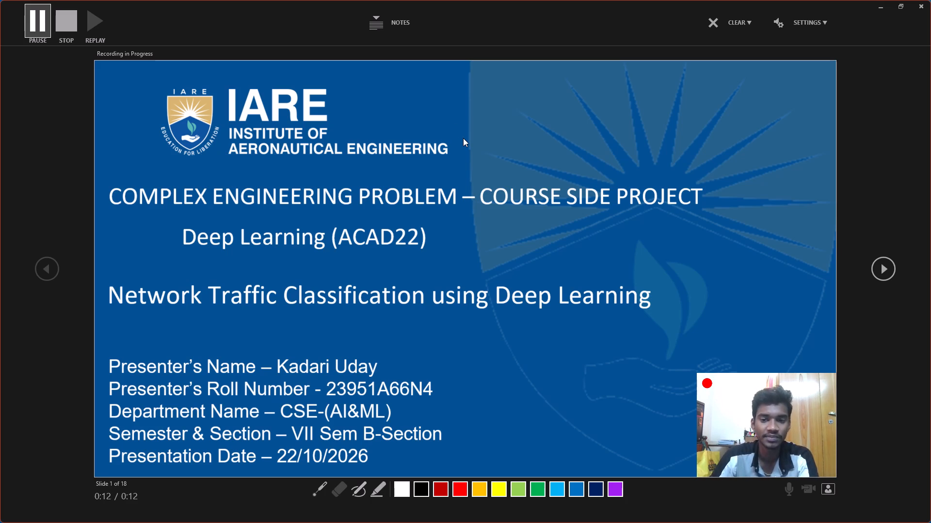
{"action": "key", "text": "Right"}
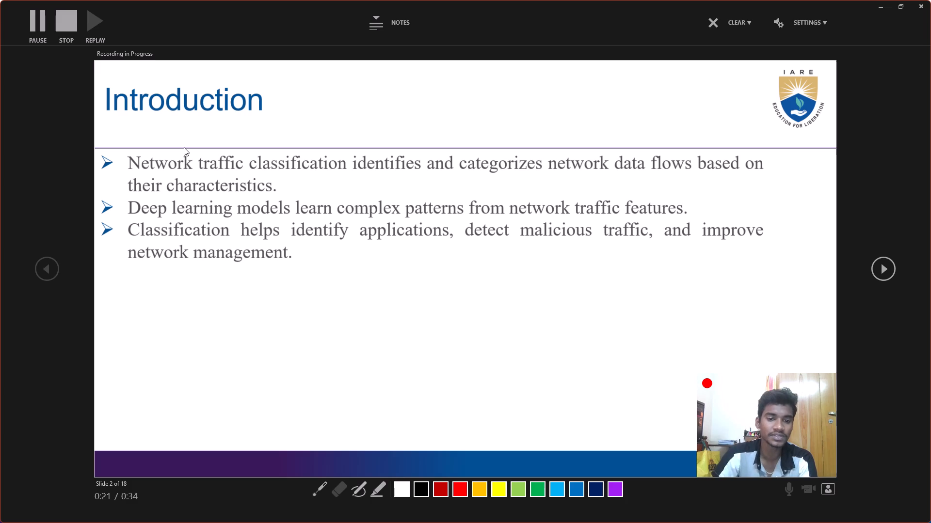
{"action": "left_click", "coordinate": [30, 28]}
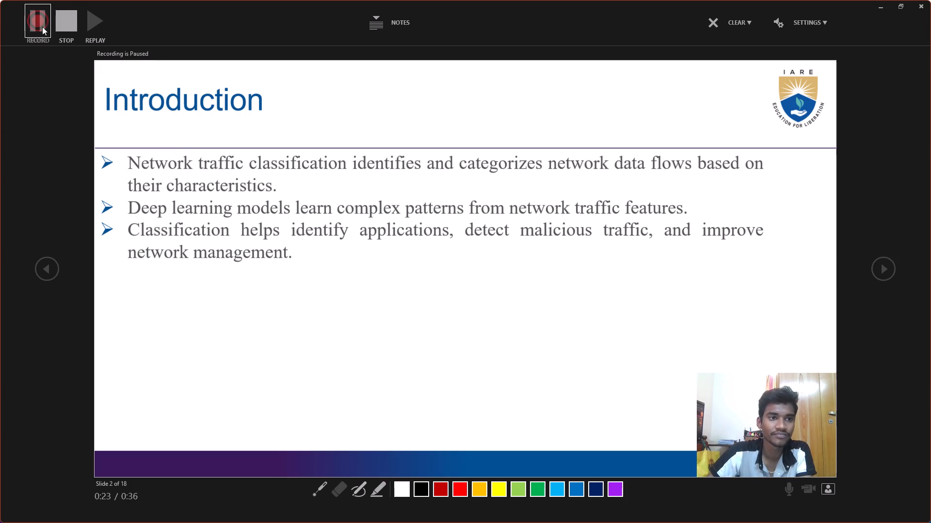
{"action": "left_click", "coordinate": [61, 22]}
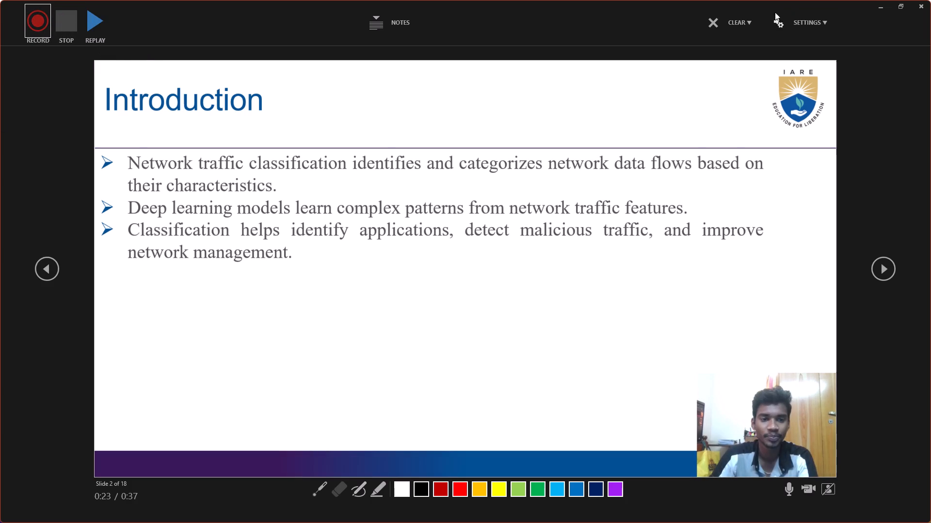
Clear the recording on the current Introduction slide only.
{"action": "left_click", "coordinate": [746, 23]}
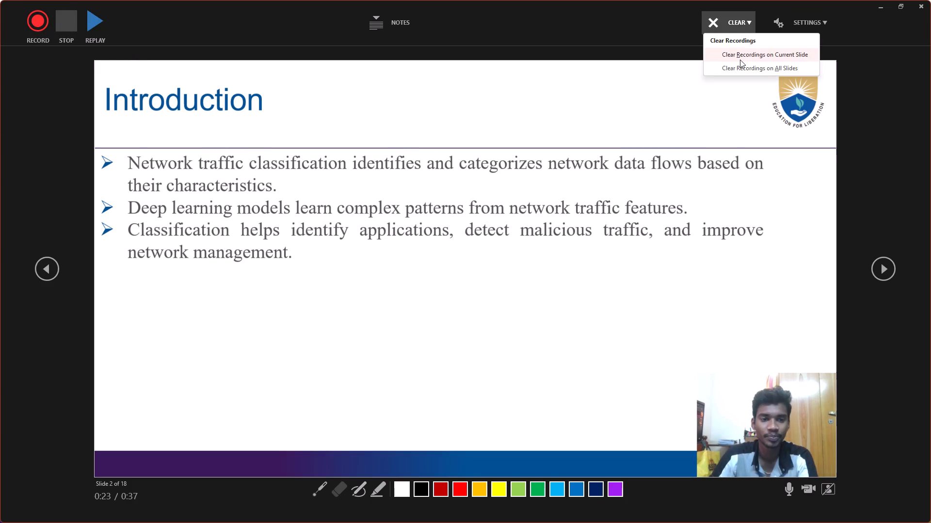
{"action": "left_click", "coordinate": [740, 60]}
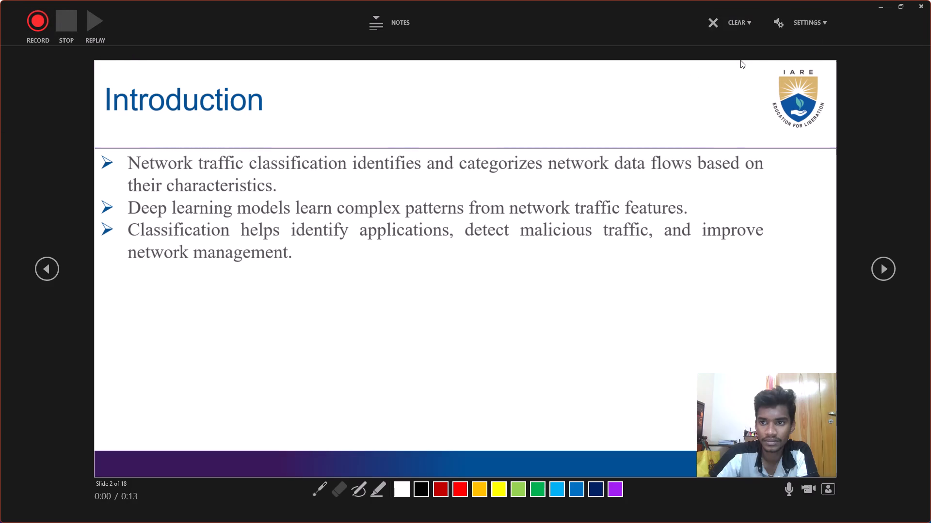
Select the Pen tool for annotating the Introduction slide.
{"action": "left_click", "coordinate": [365, 485]}
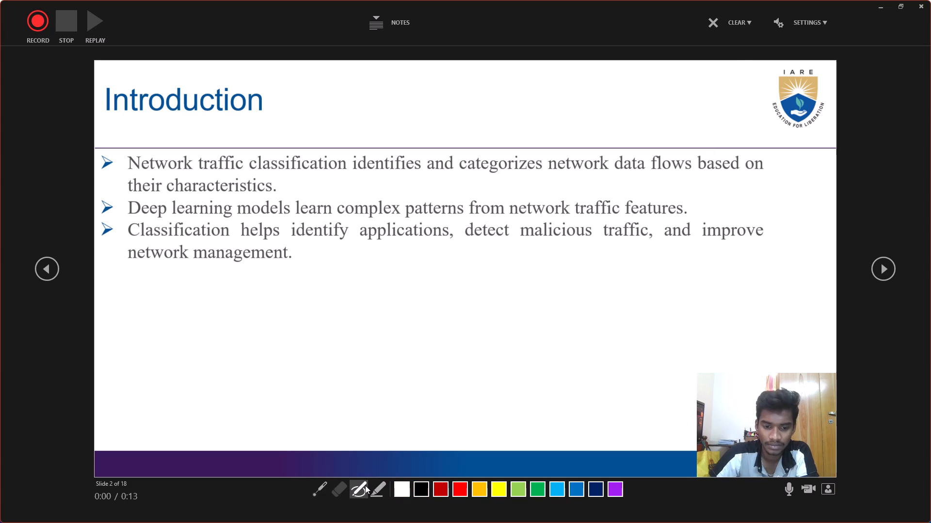
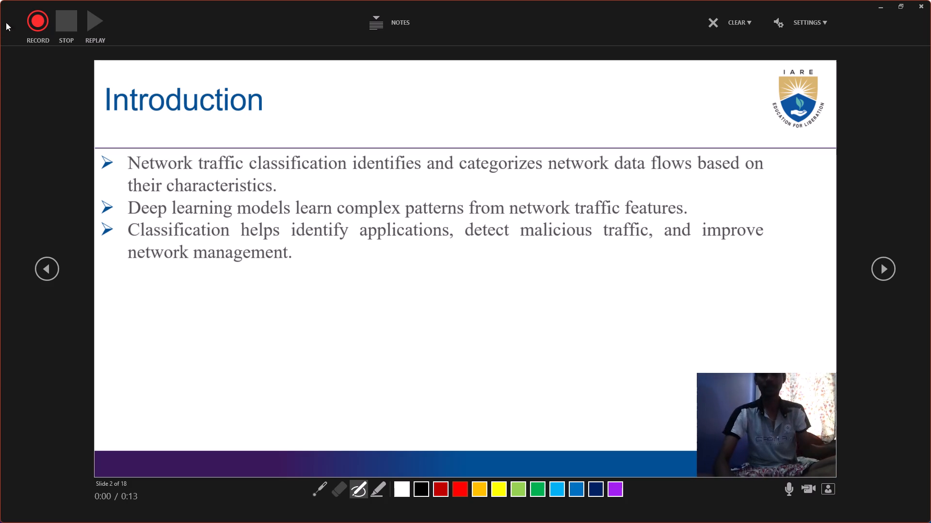
Put away the Pen tool, exit the slide show recording view, and open the Introduction slide for editing.
{"action": "key", "text": "Escape"}
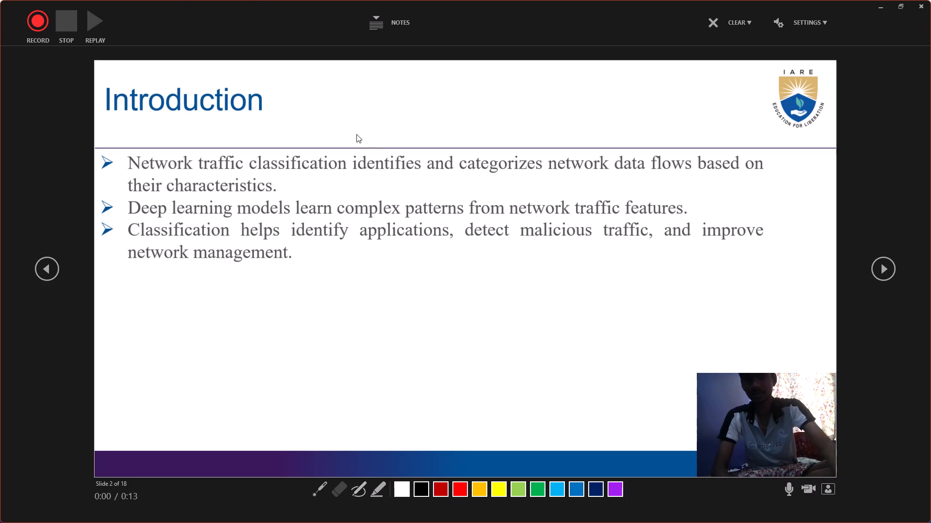
{"action": "left_click", "coordinate": [355, 138]}
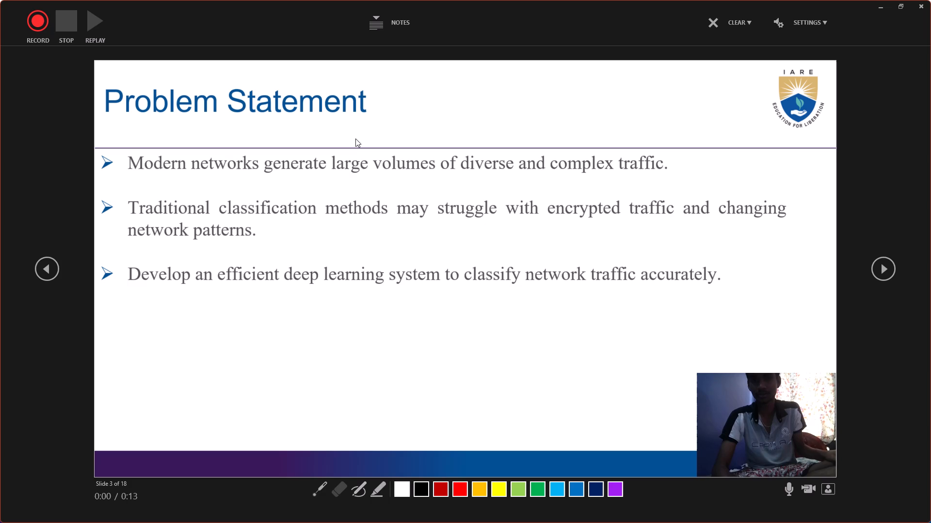
{"action": "key", "text": "Escape"}
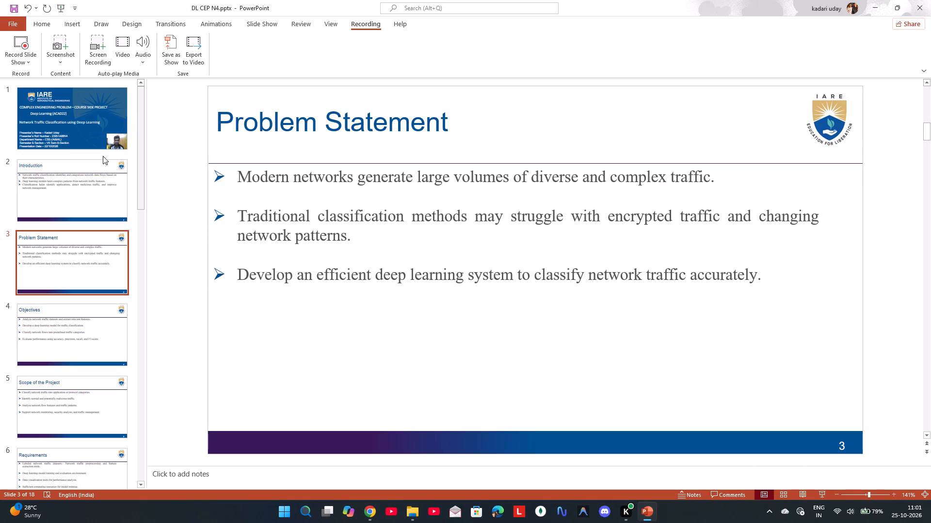
{"action": "left_click", "coordinate": [79, 167]}
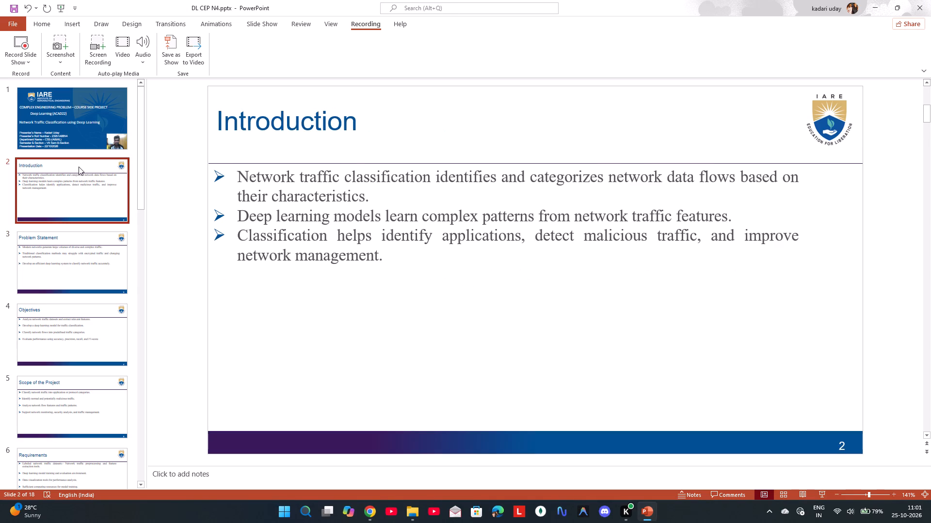
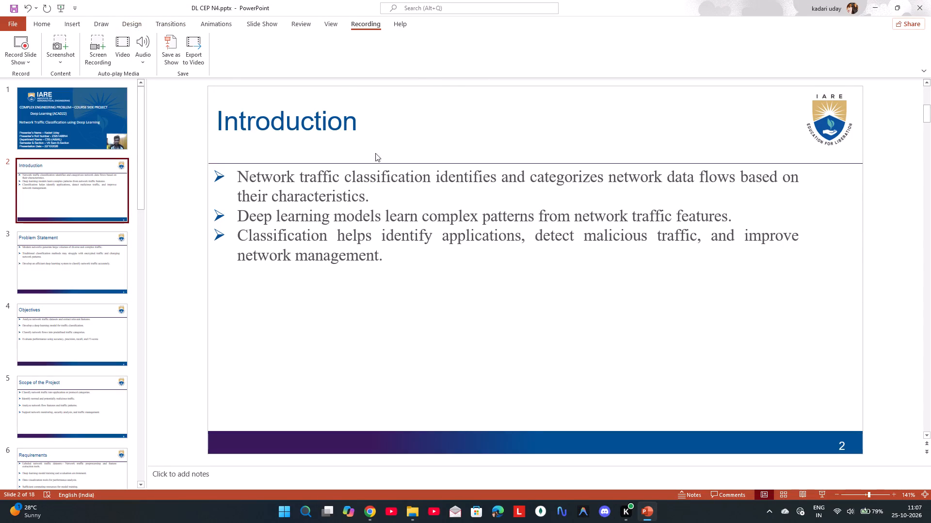
Widen the title box on the Introduction slide towards the logo and move its left edge slightly inward.
{"action": "left_click", "coordinate": [240, 99]}
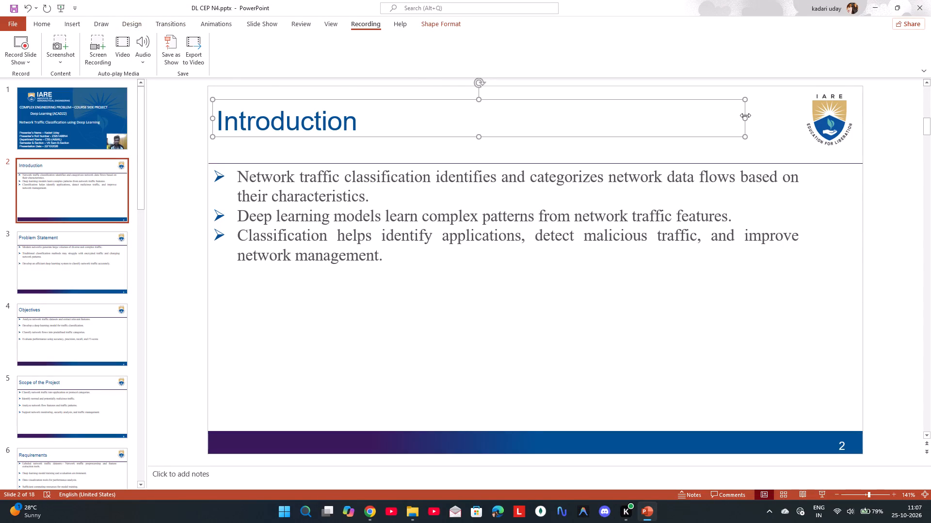
{"action": "left_click_drag", "start_coordinate": [746, 117], "coordinate": [782, 119]}
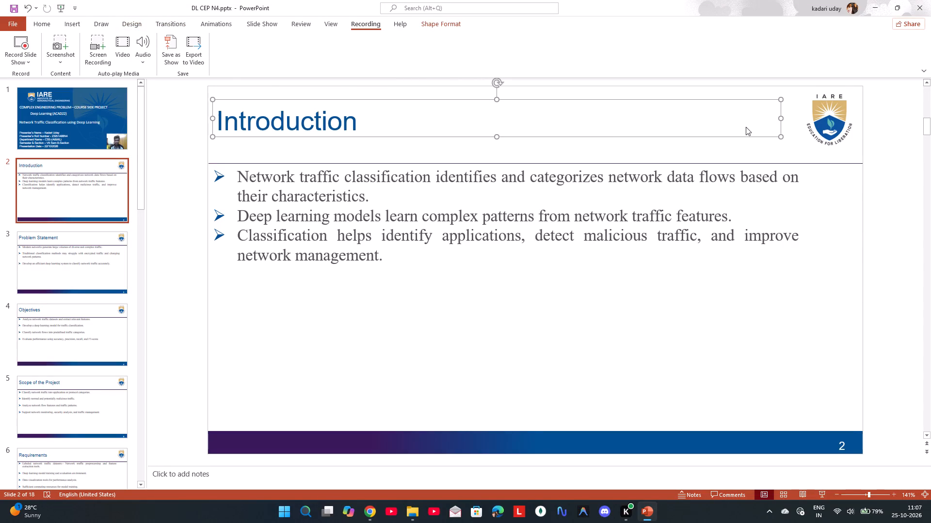
{"action": "left_click_drag", "start_coordinate": [213, 117], "coordinate": [227, 118]}
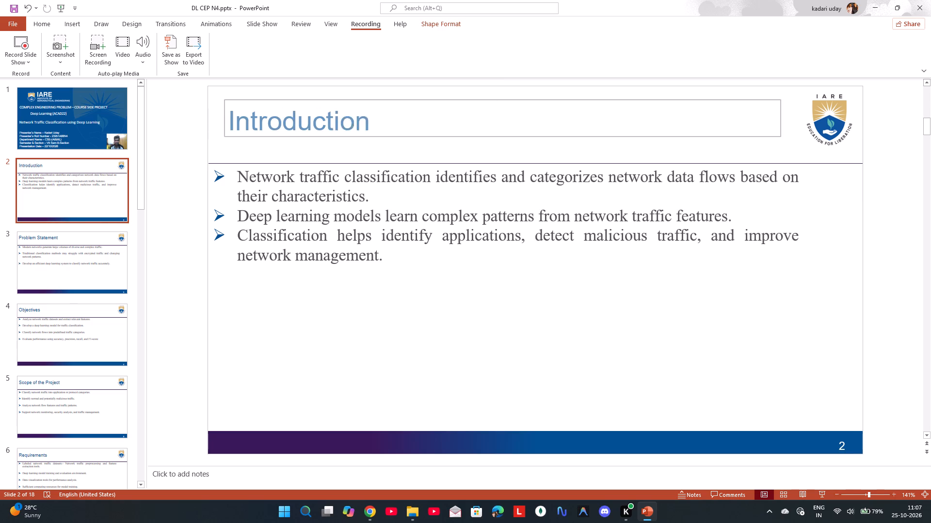
{"action": "left_click_drag", "start_coordinate": [227, 118], "coordinate": [217, 128]}
{"action": "left_click", "coordinate": [89, 123]}
{"action": "left_click", "coordinate": [78, 185]}
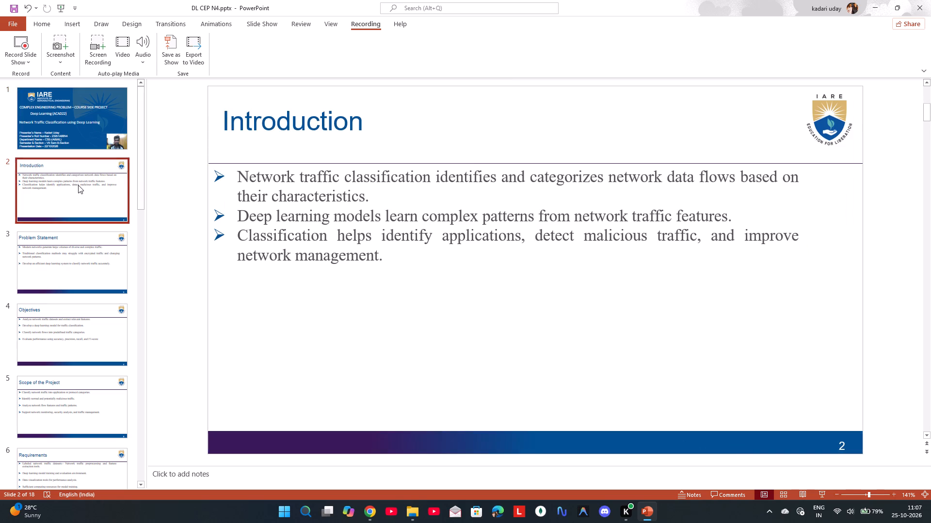
Enlarge the pseudocode text box on the Model Pseudocode slide, mainly downward, and place the text cursor before "visualizations".
{"action": "scroll", "coordinate": [78, 190], "scroll_direction": "down", "scroll_amount": 6}
{"action": "scroll", "coordinate": [48, 249], "scroll_direction": "up", "scroll_amount": 1}
{"action": "scroll", "coordinate": [2, 361], "scroll_direction": "down", "scroll_amount": 8}
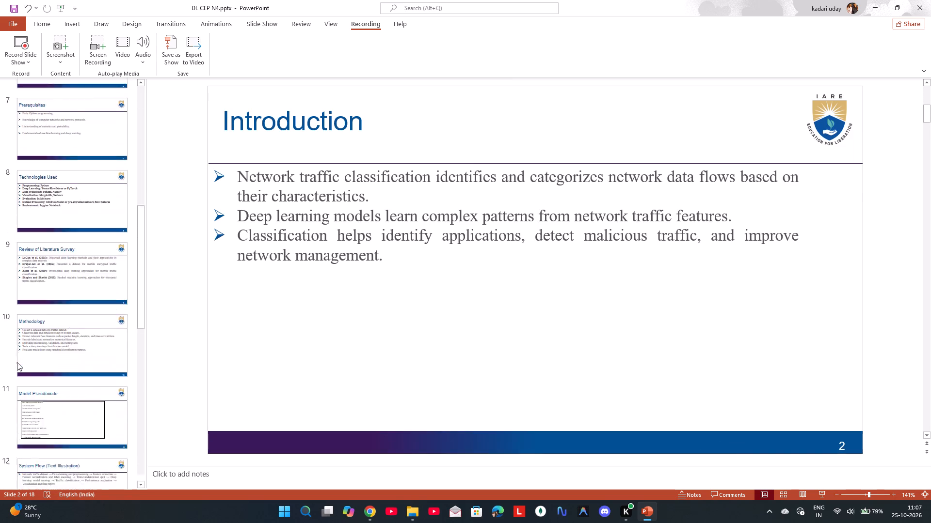
{"action": "scroll", "coordinate": [17, 362], "scroll_direction": "down", "scroll_amount": 3}
{"action": "left_click", "coordinate": [51, 279]}
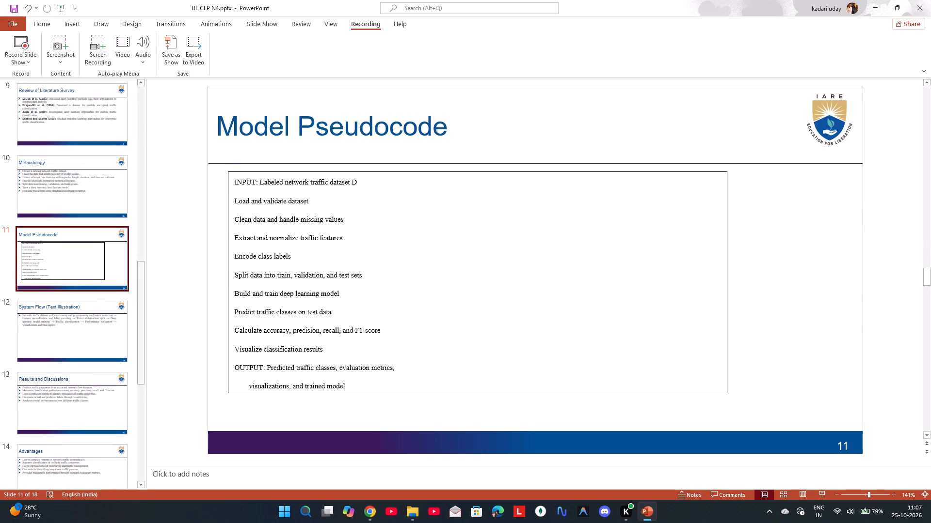
{"action": "left_click", "coordinate": [486, 362]}
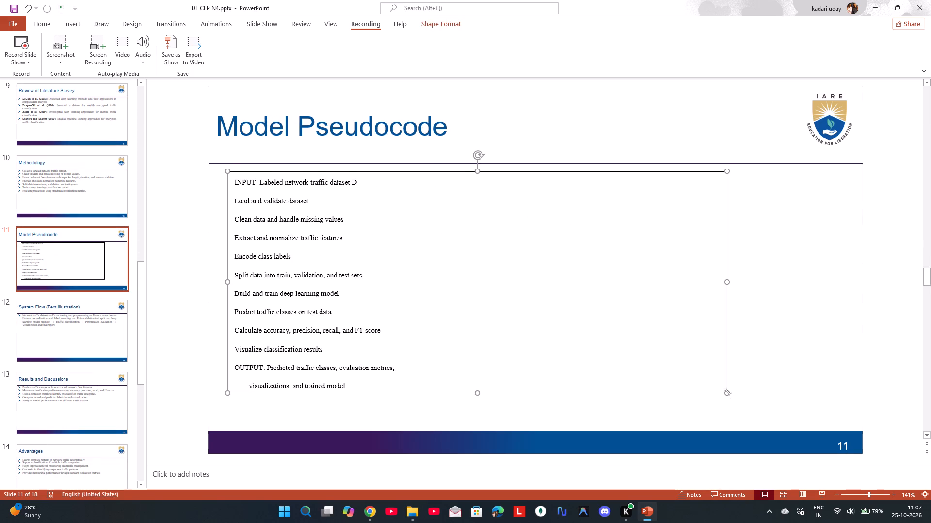
{"action": "left_click_drag", "start_coordinate": [729, 392], "coordinate": [736, 415]}
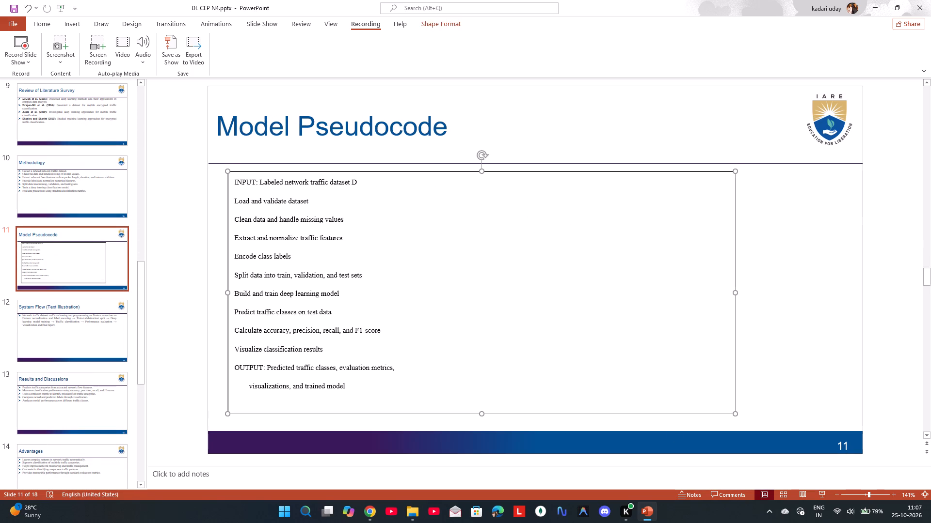
{"action": "left_click", "coordinate": [253, 386]}
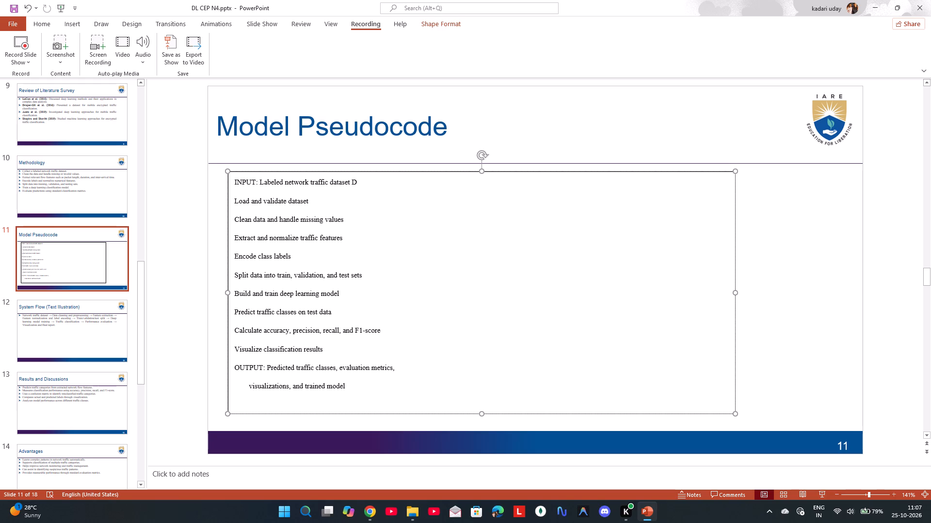
{"action": "left_click", "coordinate": [248, 387]}
{"action": "key", "text": "Right"}
Look over the System Flow slide and the remaining slides through to the closing Thank You slide.
{"action": "left_click", "coordinate": [111, 317]}
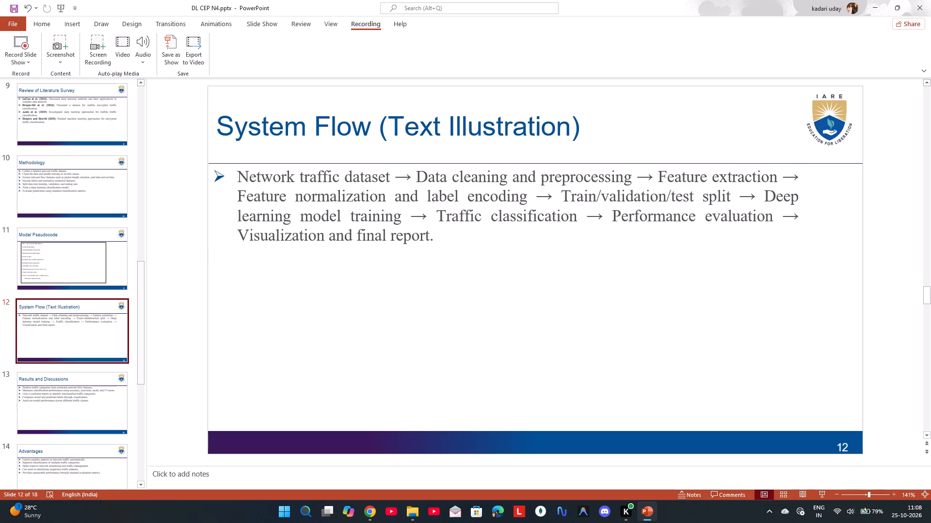
{"action": "left_click", "coordinate": [241, 232]}
{"action": "scroll", "coordinate": [72, 372], "scroll_direction": "down", "scroll_amount": 2}
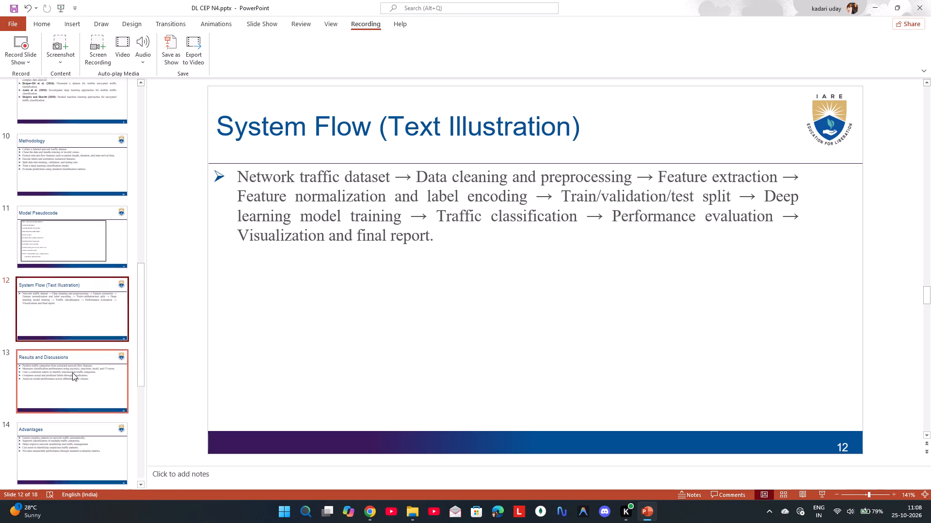
{"action": "scroll", "coordinate": [72, 372], "scroll_direction": "down", "scroll_amount": 1}
{"action": "scroll", "coordinate": [60, 420], "scroll_direction": "down", "scroll_amount": 7}
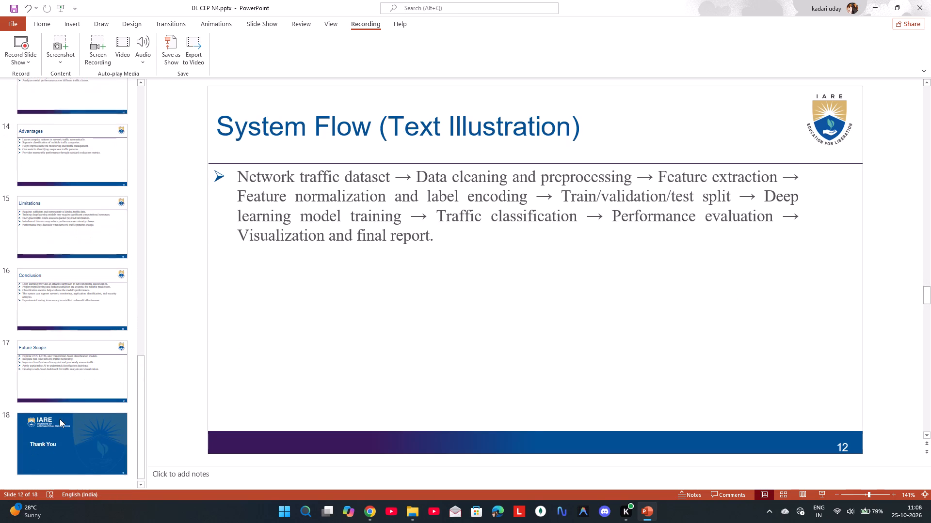
{"action": "left_click", "coordinate": [64, 415]}
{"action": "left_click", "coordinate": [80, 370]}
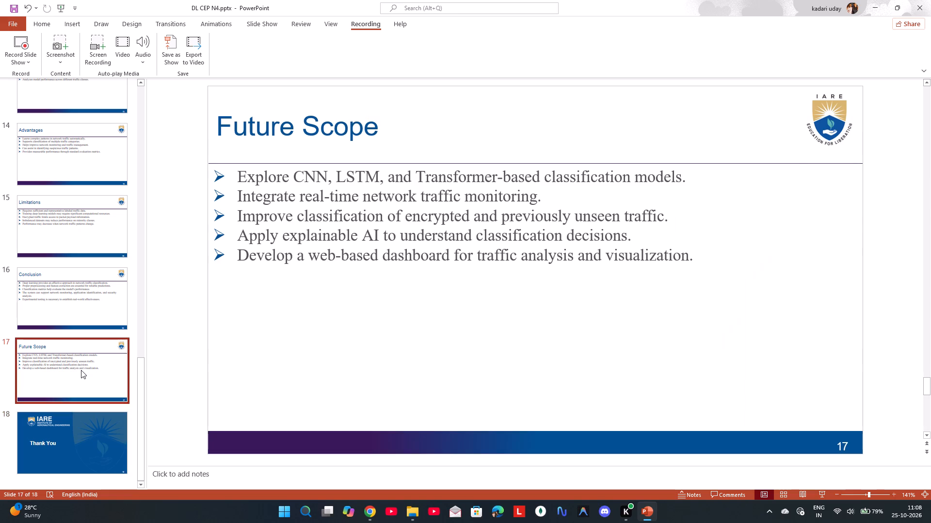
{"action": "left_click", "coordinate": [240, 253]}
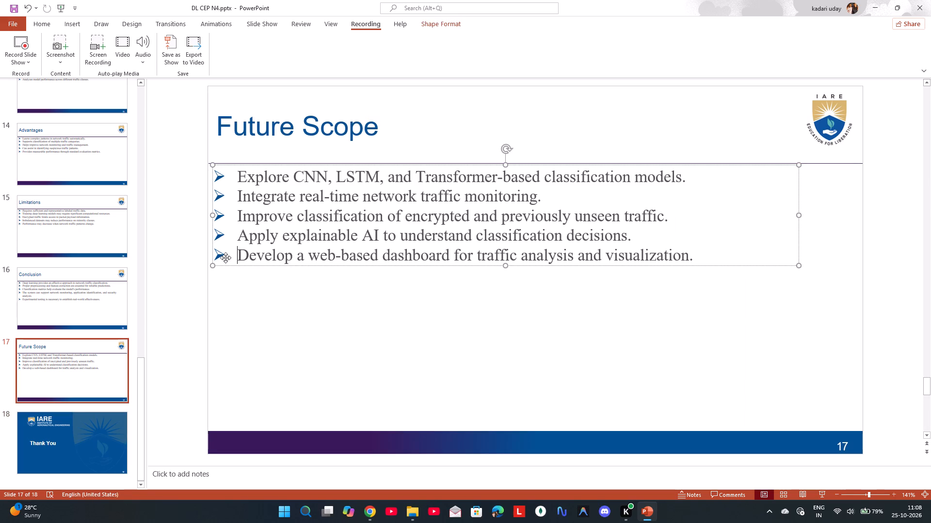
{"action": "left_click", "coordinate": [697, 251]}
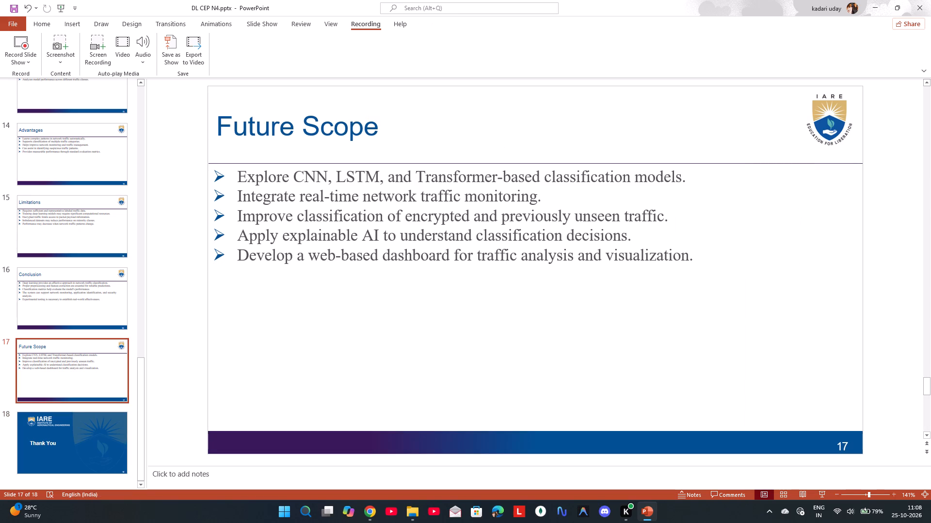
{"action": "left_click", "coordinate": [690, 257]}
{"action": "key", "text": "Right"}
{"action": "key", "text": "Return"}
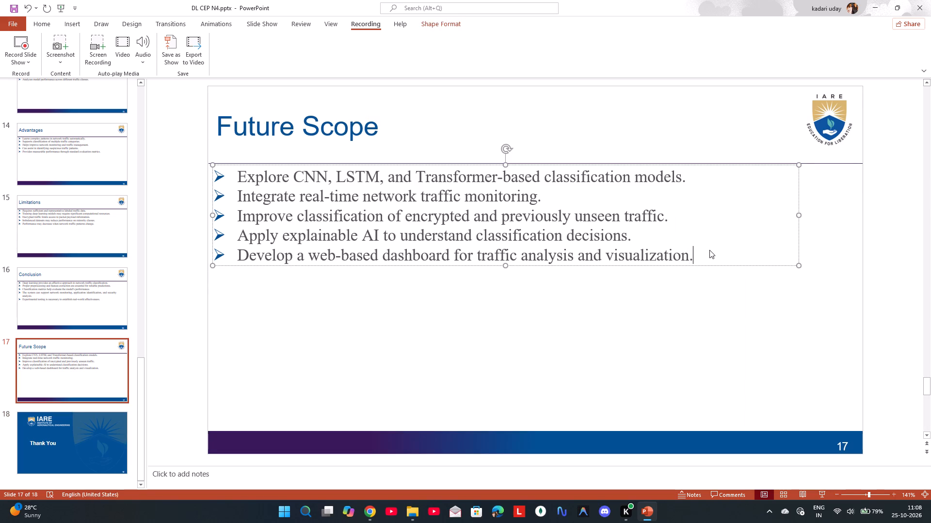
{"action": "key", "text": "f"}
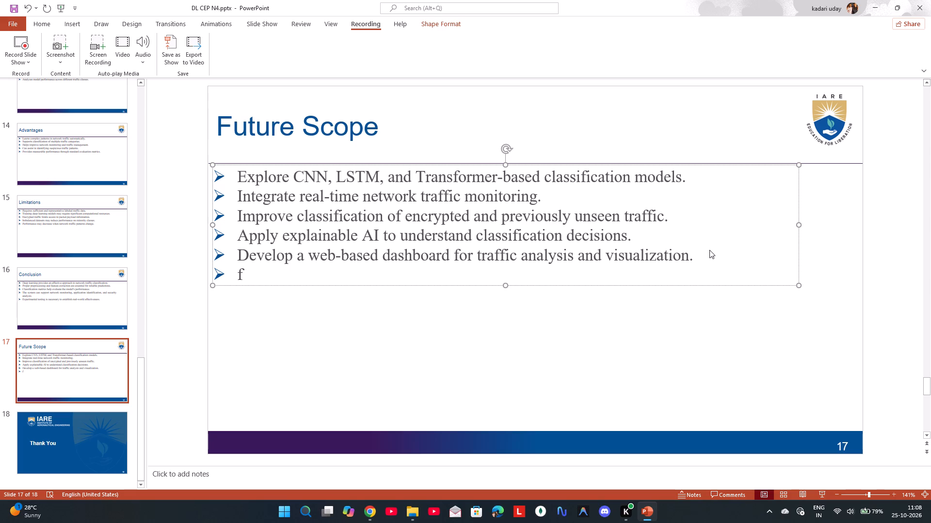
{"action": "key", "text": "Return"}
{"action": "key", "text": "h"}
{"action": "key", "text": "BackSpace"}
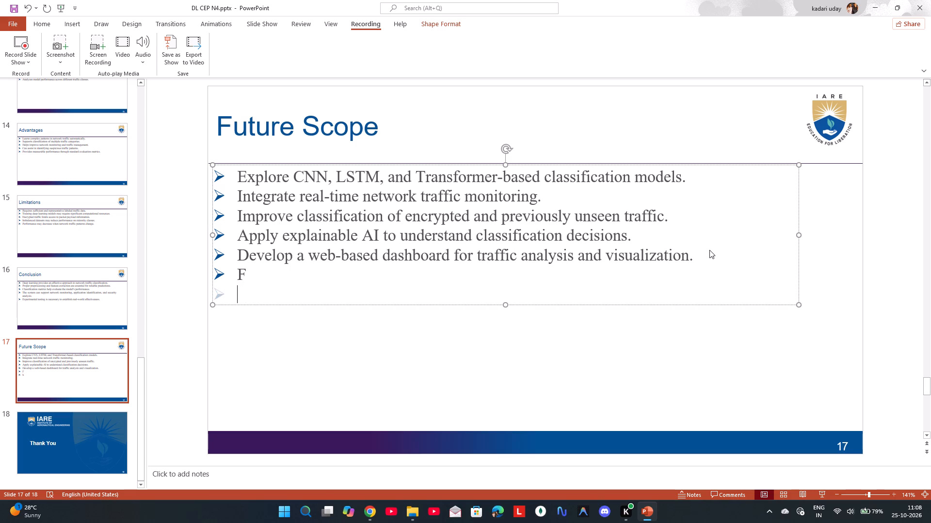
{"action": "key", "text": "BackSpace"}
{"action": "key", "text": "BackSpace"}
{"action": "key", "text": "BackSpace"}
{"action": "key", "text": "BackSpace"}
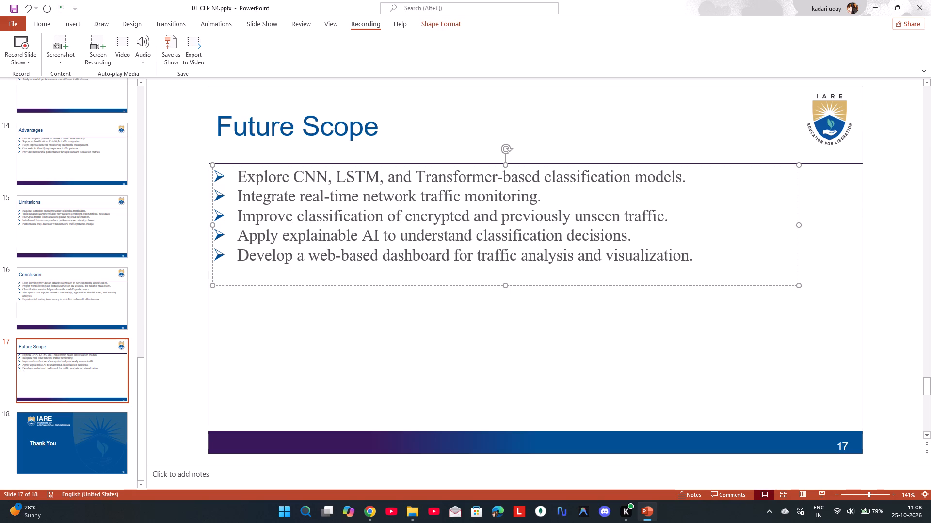
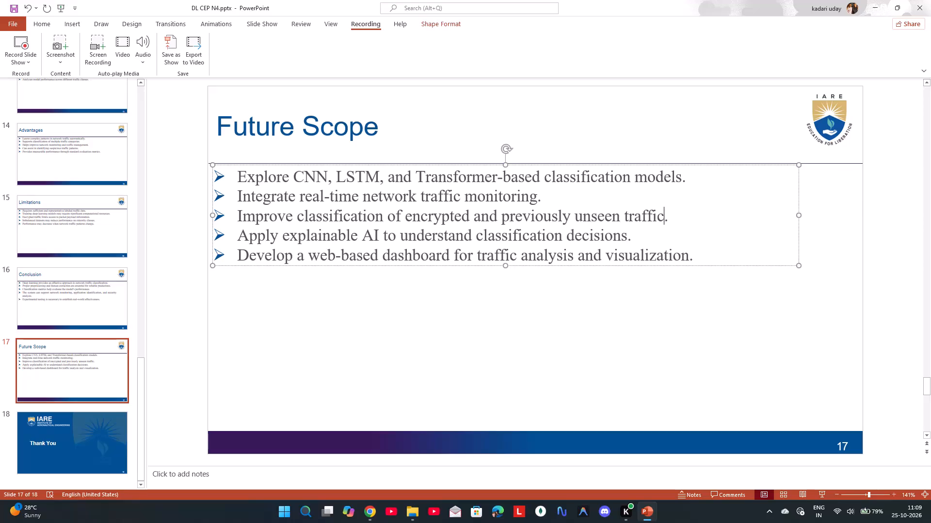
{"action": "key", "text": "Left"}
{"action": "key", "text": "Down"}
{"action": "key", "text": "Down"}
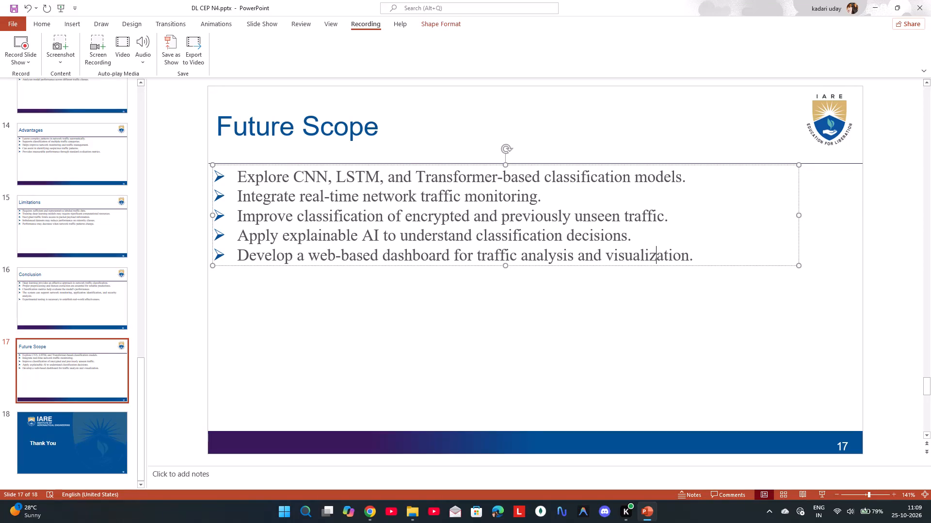
Select the Future Scope slide in the slide list and step back to the Conclusion slide.
{"action": "left_click", "coordinate": [120, 384]}
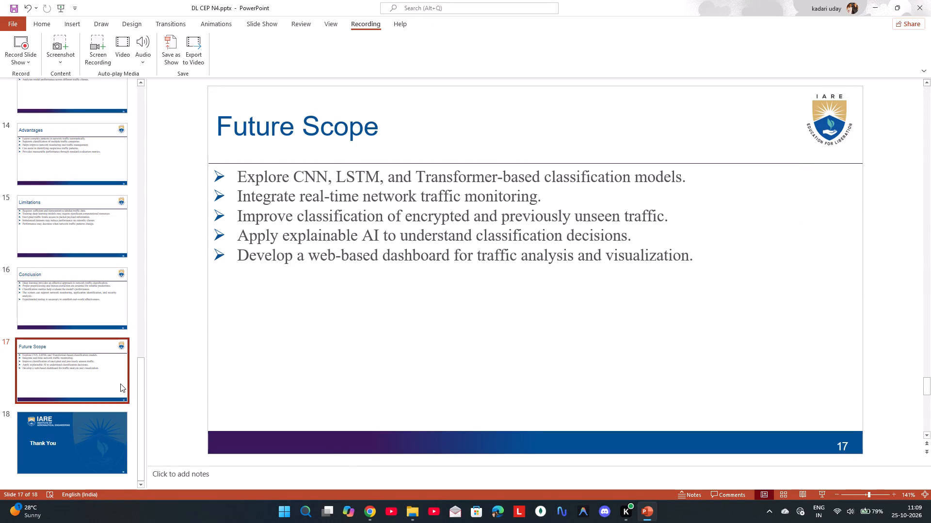
{"action": "key", "text": "Up"}
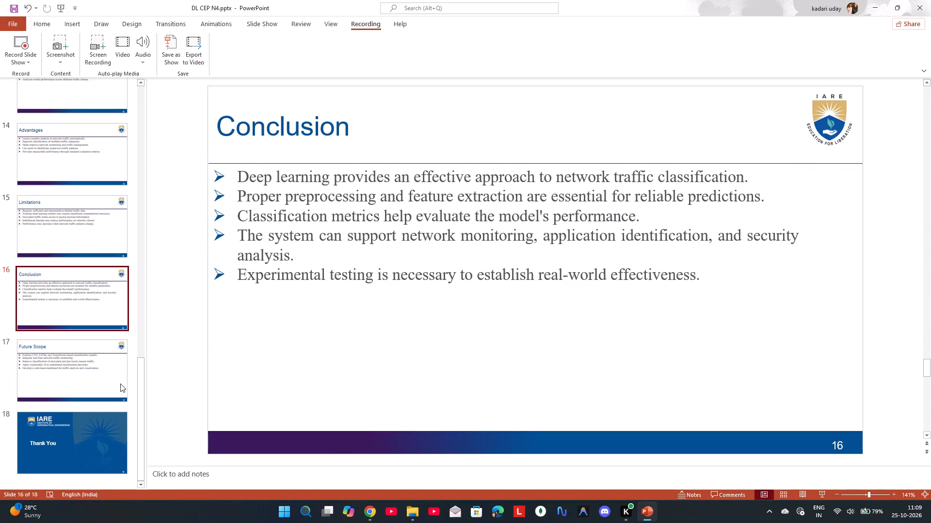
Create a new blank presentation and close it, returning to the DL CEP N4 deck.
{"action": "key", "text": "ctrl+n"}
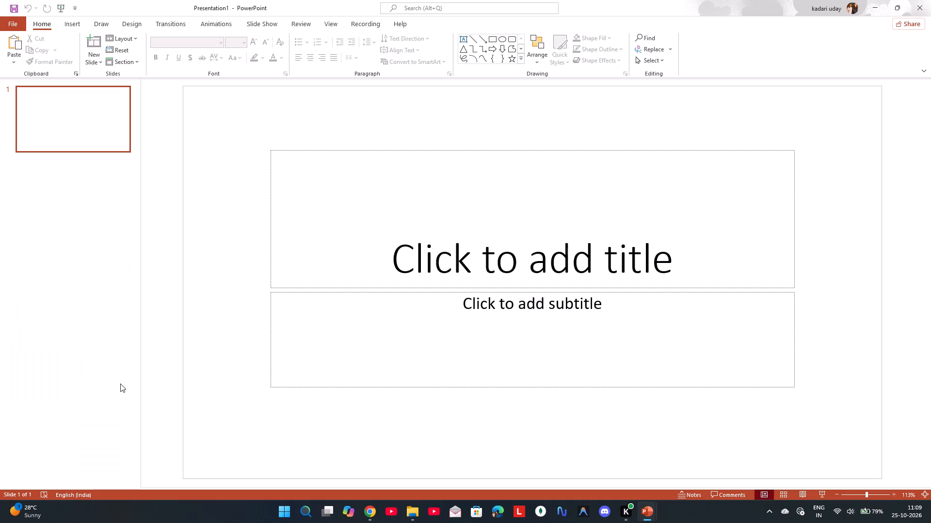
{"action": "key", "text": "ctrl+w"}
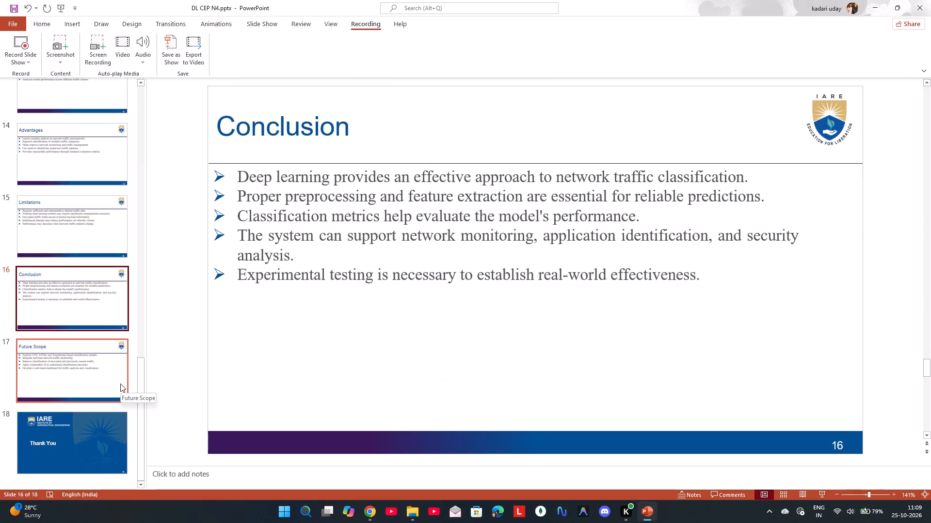
Look back through the slides from Conclusion to the opening Network Traffic Classification using Deep Learning title slide.
{"action": "key", "text": "Up"}
{"action": "key", "text": "Up"}
{"action": "key", "text": "Up"}
{"action": "key", "text": "Up"}
{"action": "key", "text": "Up"}
{"action": "key", "text": "Up"}
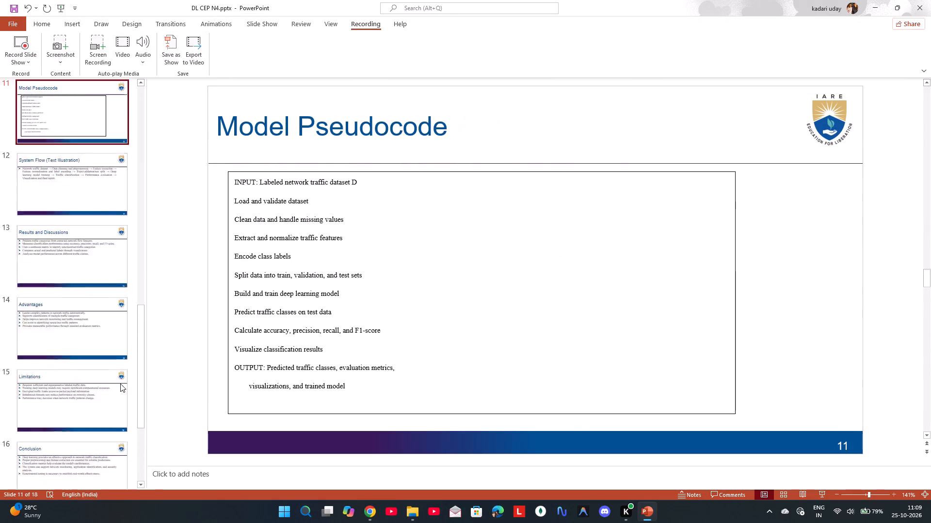
{"action": "key", "text": "Up"}
{"action": "key", "text": "Up"}
{"action": "key", "text": "Up"}
{"action": "key", "text": "Up"}
{"action": "key", "text": "Up"}
{"action": "key", "text": "Up"}
{"action": "key", "text": "Up"}
{"action": "key", "text": "Up"}
{"action": "key", "text": "Up"}
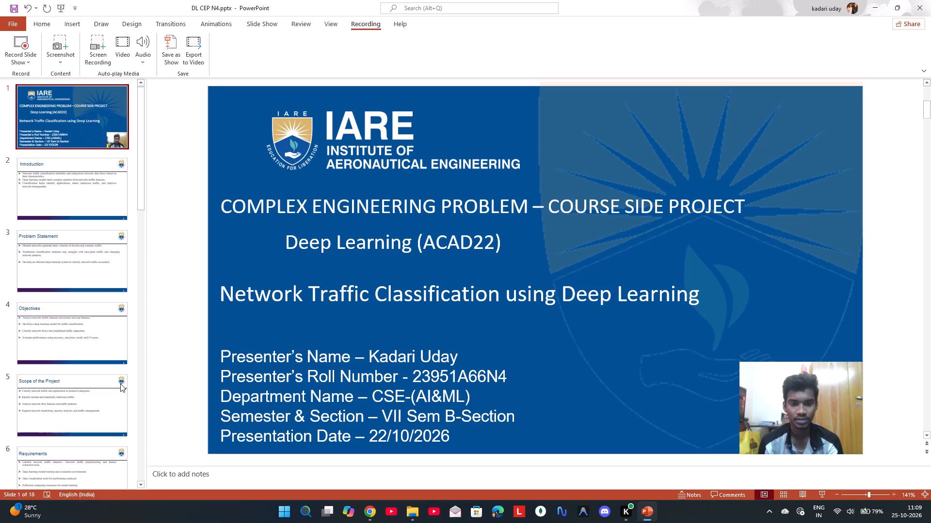
{"action": "key", "text": "Up"}
{"action": "key", "text": "Down"}
{"action": "key", "text": "Up"}
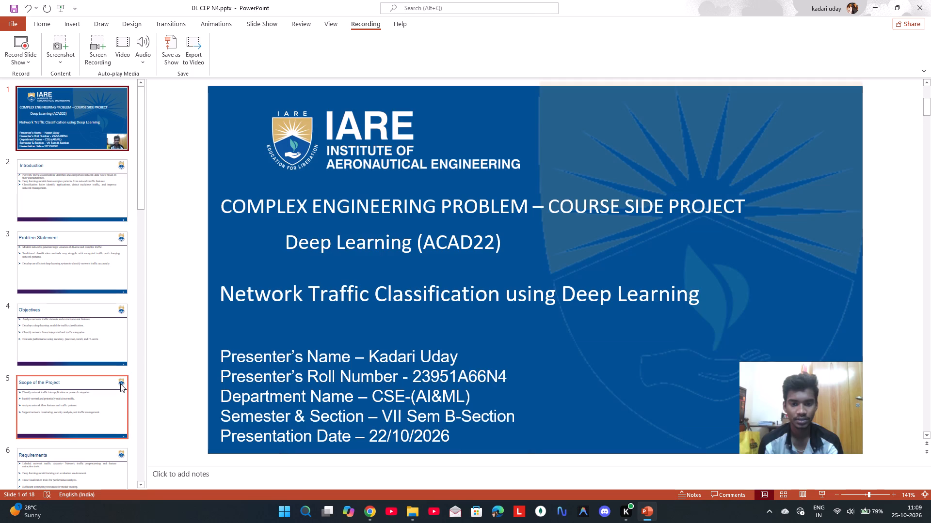
Move forward from the title slide to the Introduction slide to view its content.
{"action": "key", "text": "Down"}
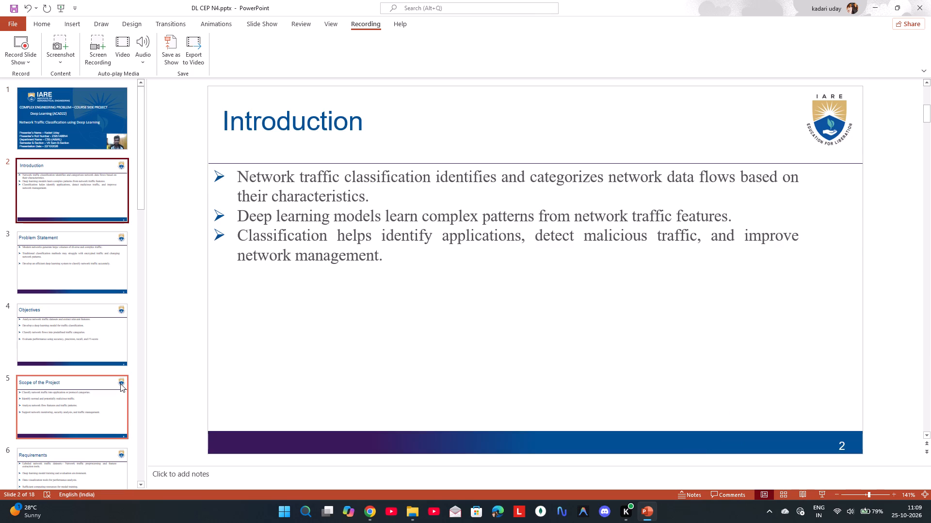
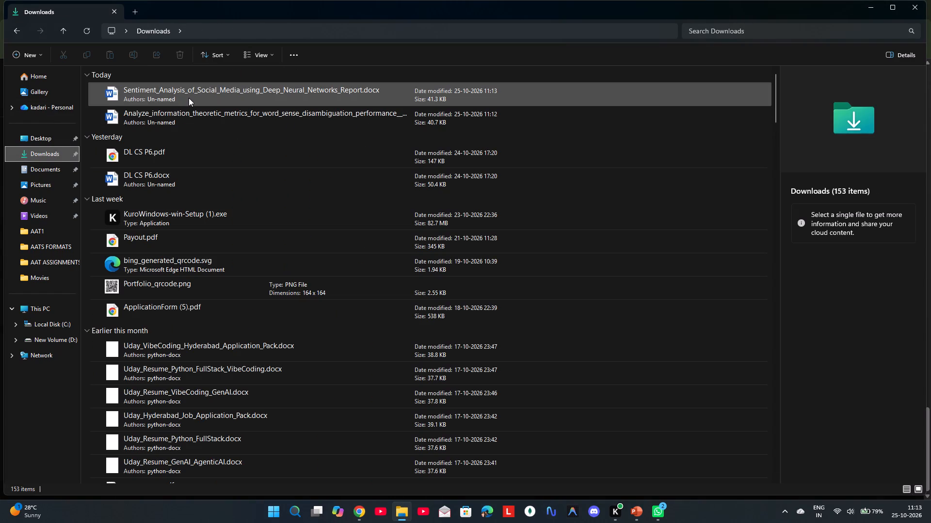
{"action": "left_click", "coordinate": [189, 97]}
{"action": "key", "text": "shift+Down"}
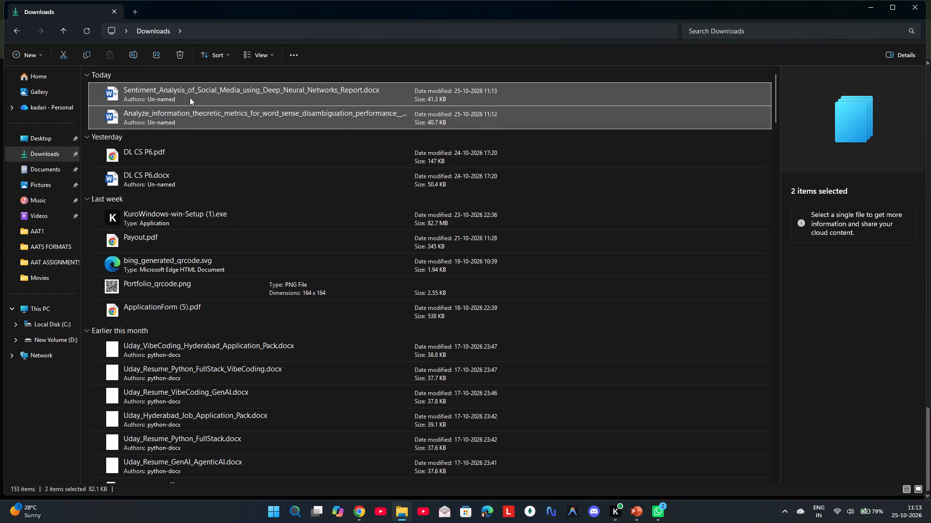
{"action": "key", "text": "ctrl+c"}
{"action": "key", "text": "ctrl+c"}
{"action": "key", "text": "ctrl+c"}
{"action": "key", "text": "ctrl+c"}
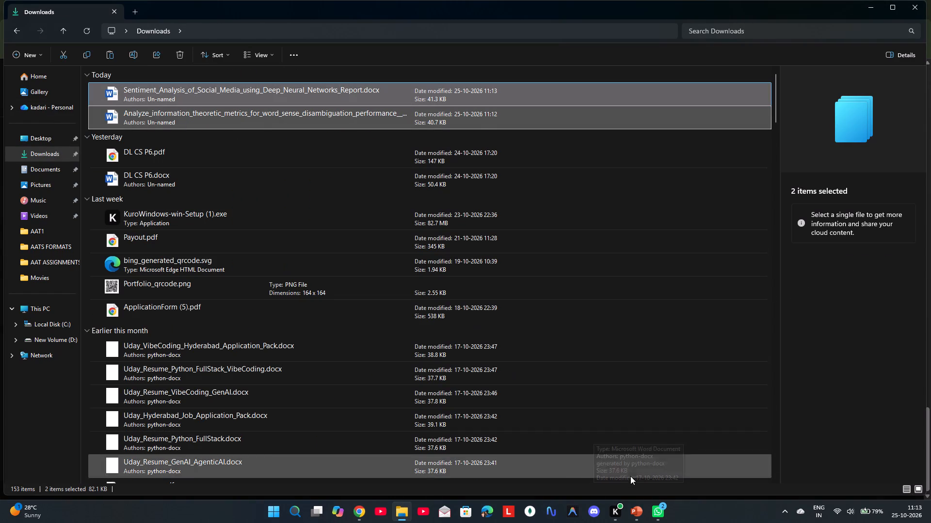
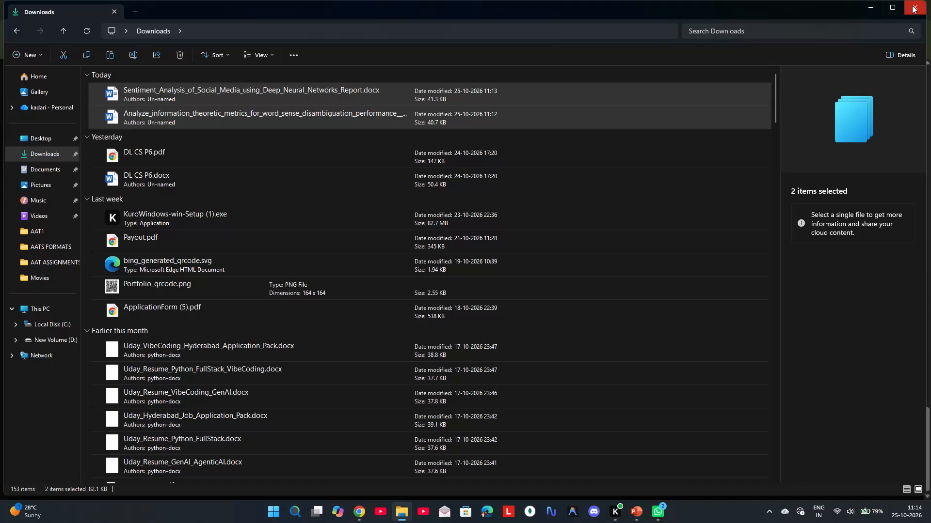
Close the Downloads folder window and the browser tab with the sentiment analysis report.
{"action": "left_click", "coordinate": [912, 5]}
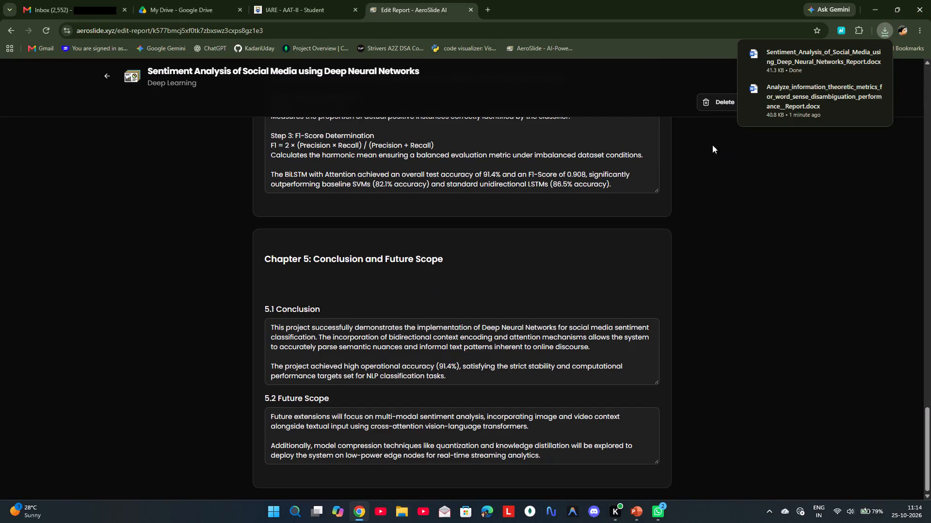
{"action": "left_click", "coordinate": [467, 11]}
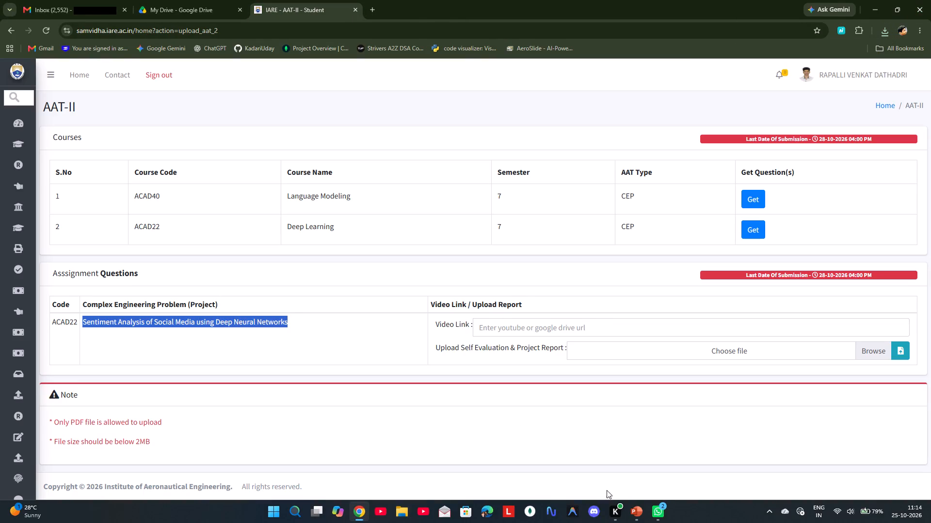
Switch to PowerPoint, open slide 1 of DL CEP N4 in the slide show recording view, and clear the recordings on all slides.
{"action": "left_click", "coordinate": [628, 506]}
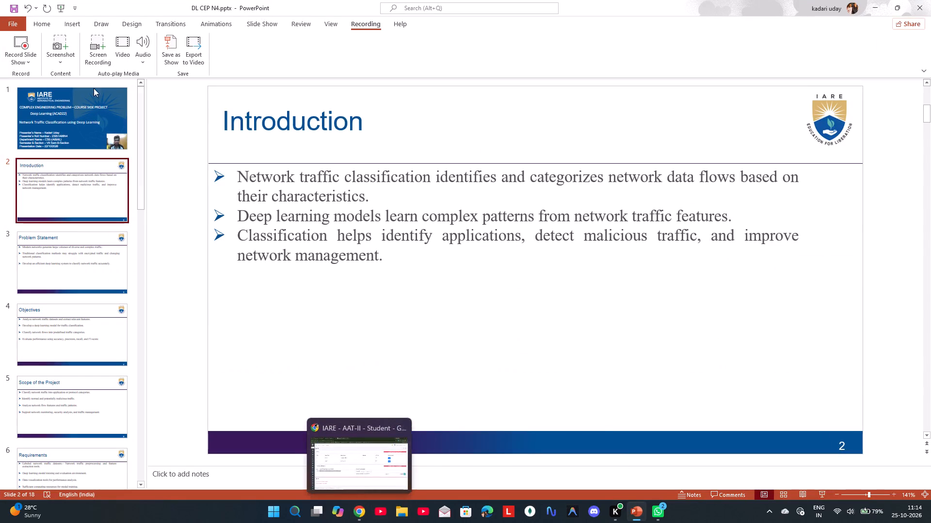
{"action": "left_click", "coordinate": [96, 109]}
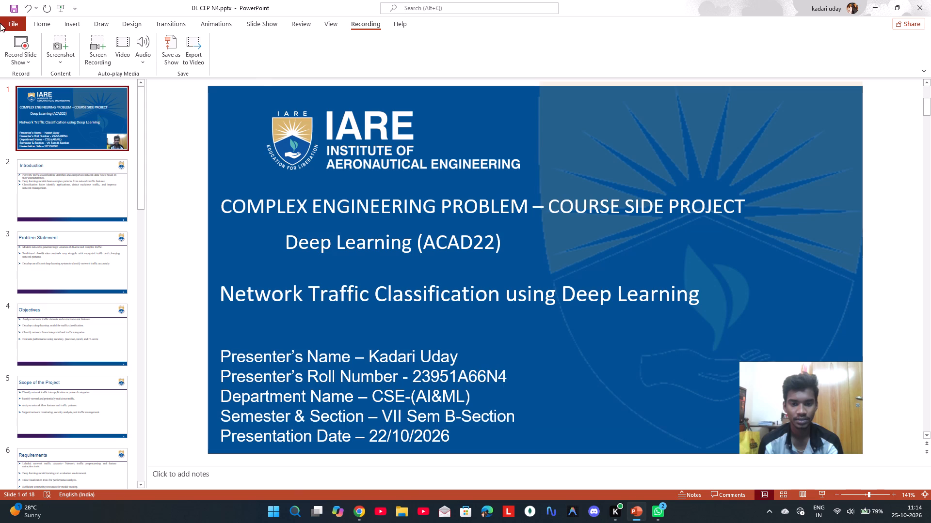
{"action": "left_click", "coordinate": [23, 41]}
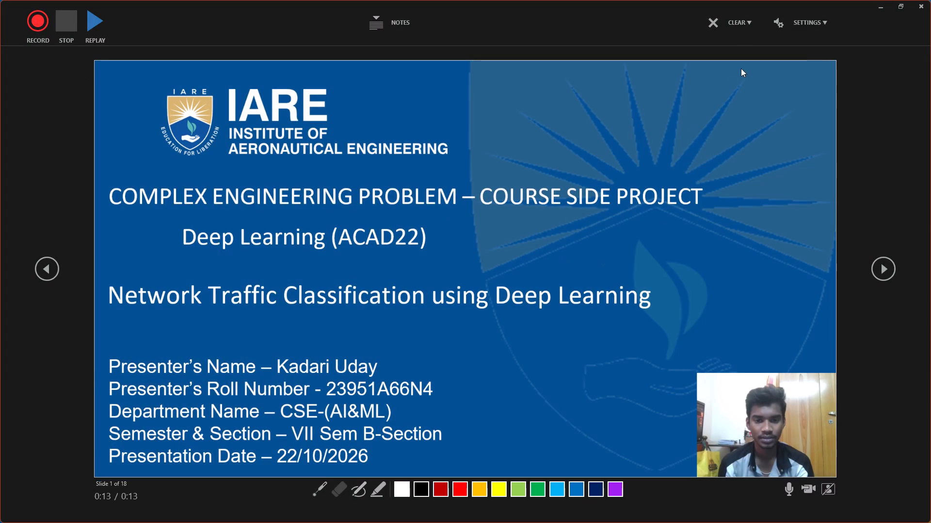
{"action": "left_click", "coordinate": [738, 27]}
{"action": "left_click", "coordinate": [745, 73]}
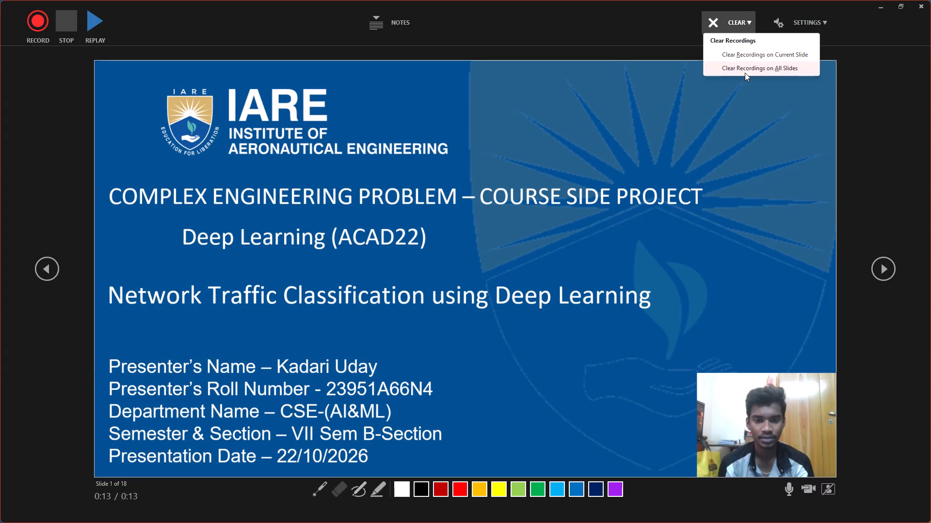
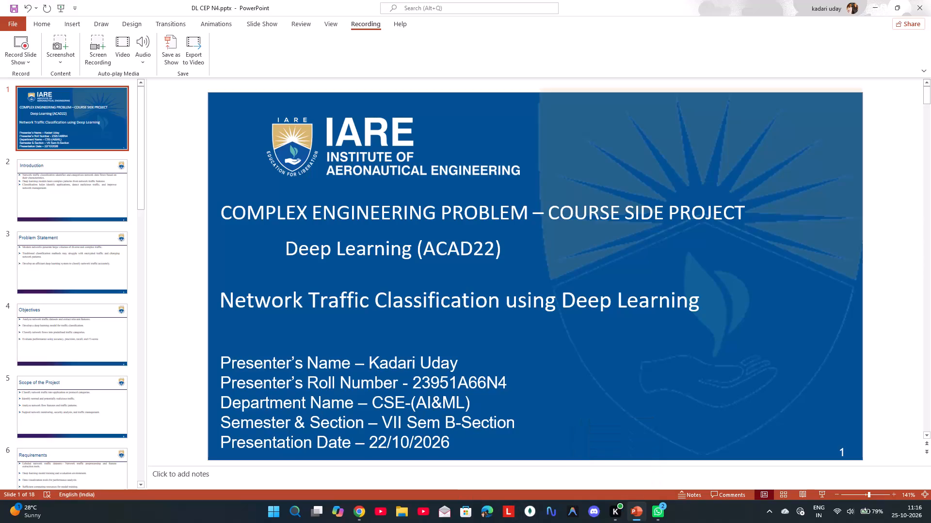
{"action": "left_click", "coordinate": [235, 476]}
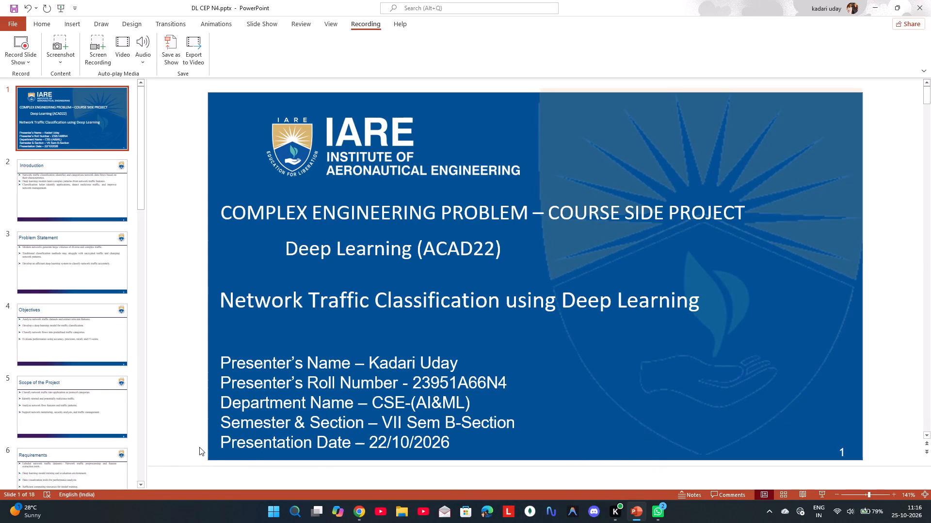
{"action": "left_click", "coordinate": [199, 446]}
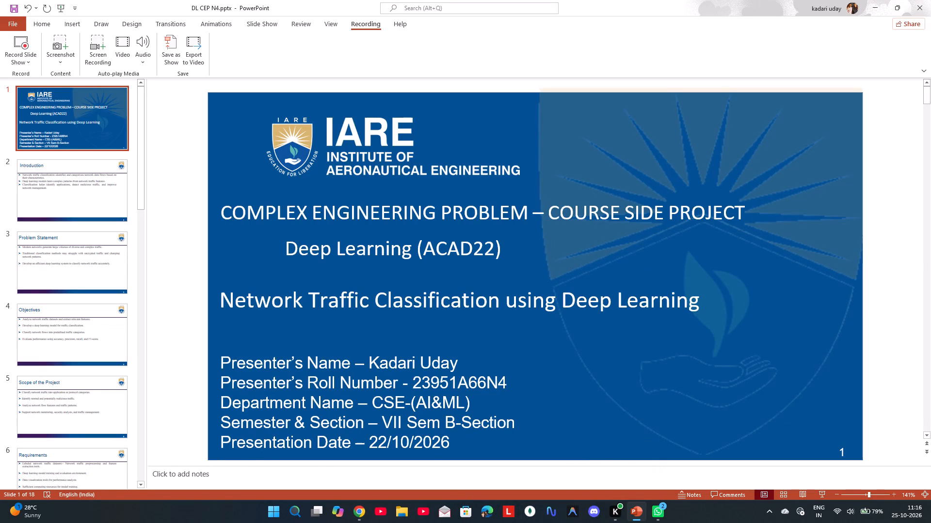
Switch from the DL CEP N4 presentation to the IARE AAT-II student page in Chrome.
{"action": "left_click", "coordinate": [229, 430]}
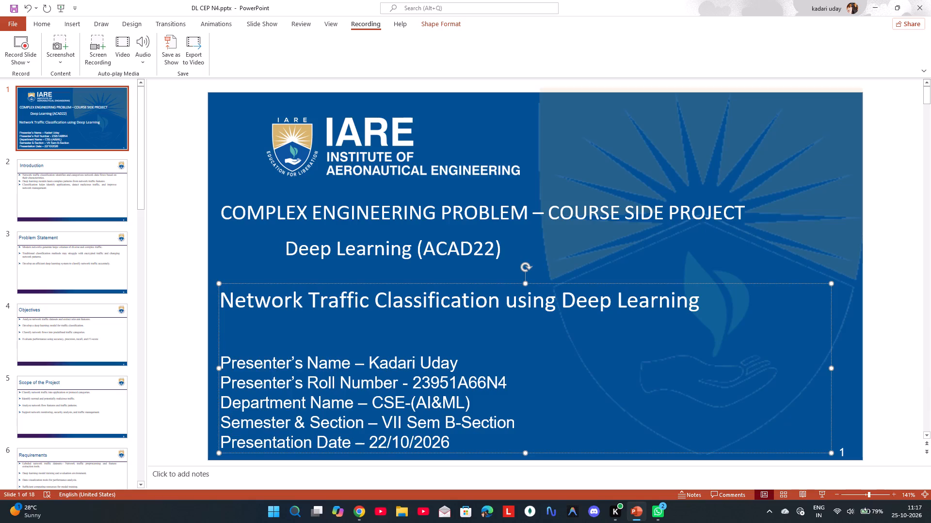
{"action": "key", "text": "alt+Tab"}
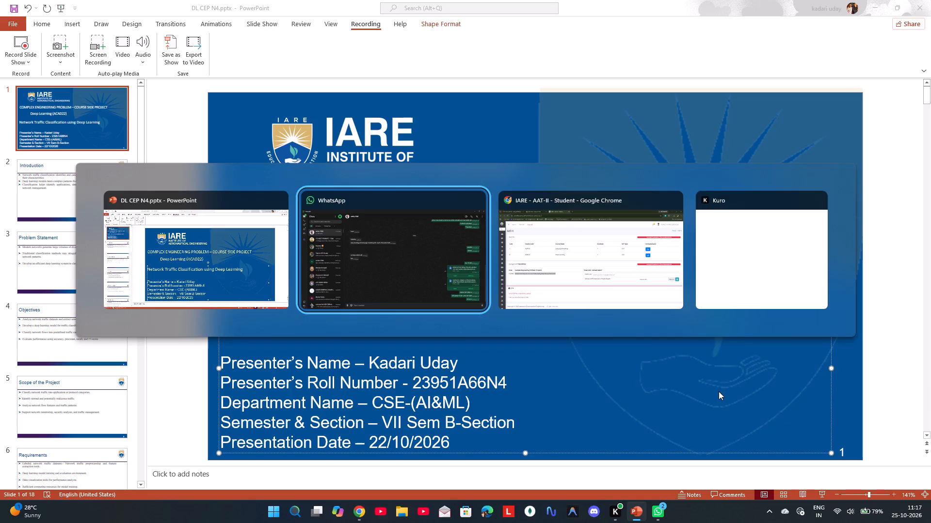
{"action": "key", "text": "alt+Tab"}
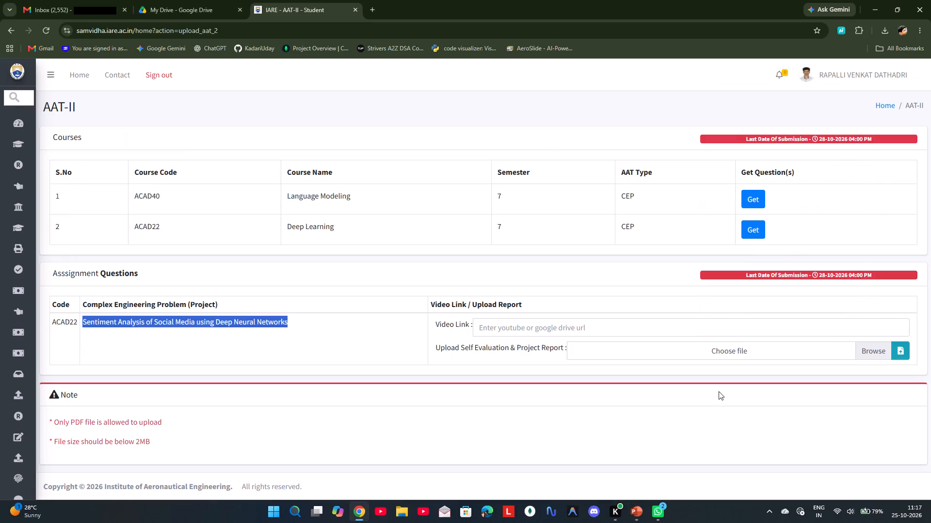
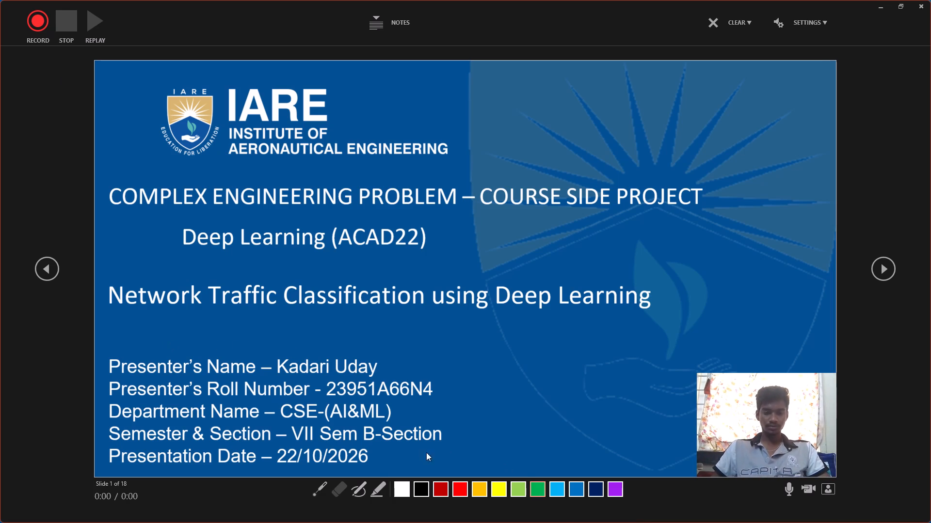
With the pen active, record the narration from the title slide through Review of Literature Survey, advancing slide by slide to Methodology.
{"action": "left_click", "coordinate": [358, 491]}
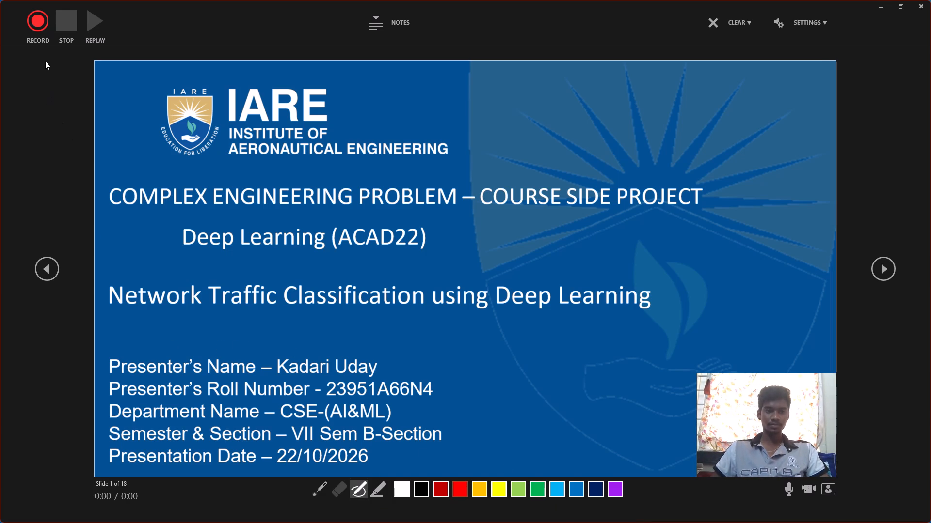
{"action": "left_click", "coordinate": [43, 32]}
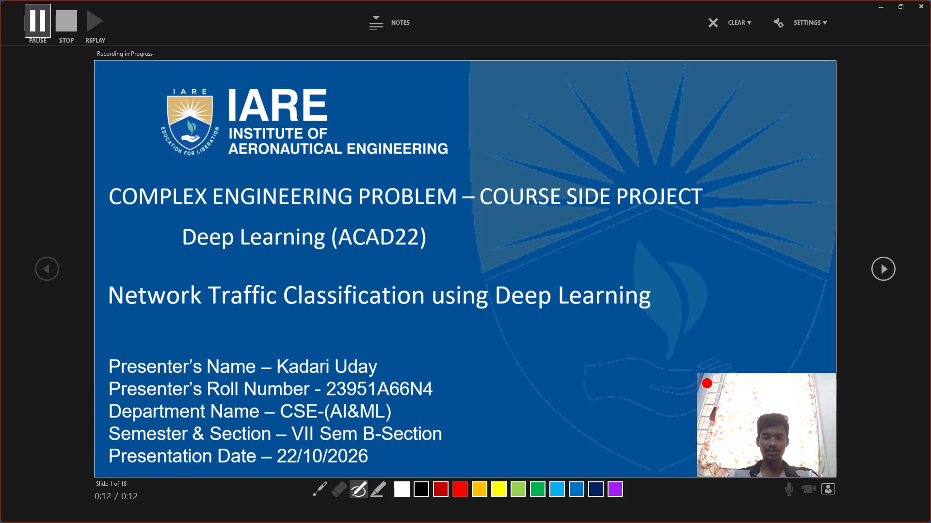
{"action": "key", "text": "Right"}
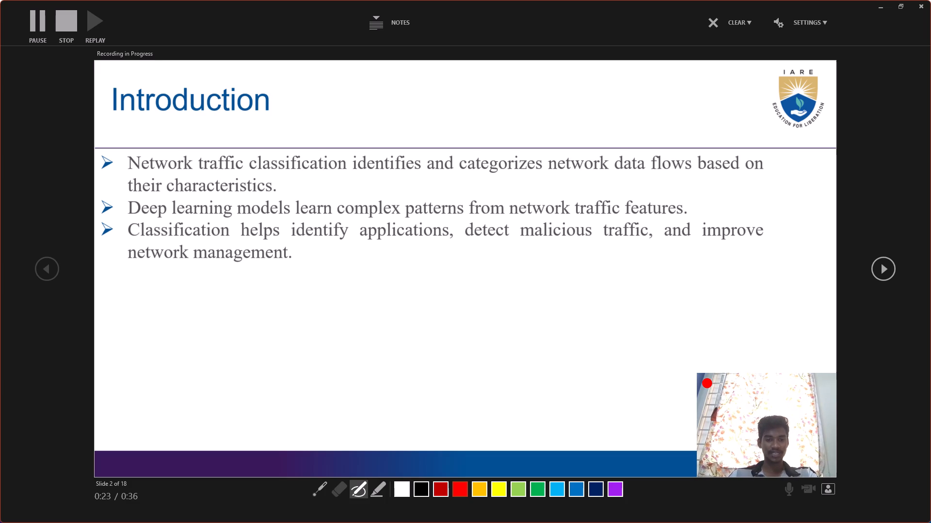
{"action": "key", "text": "Right"}
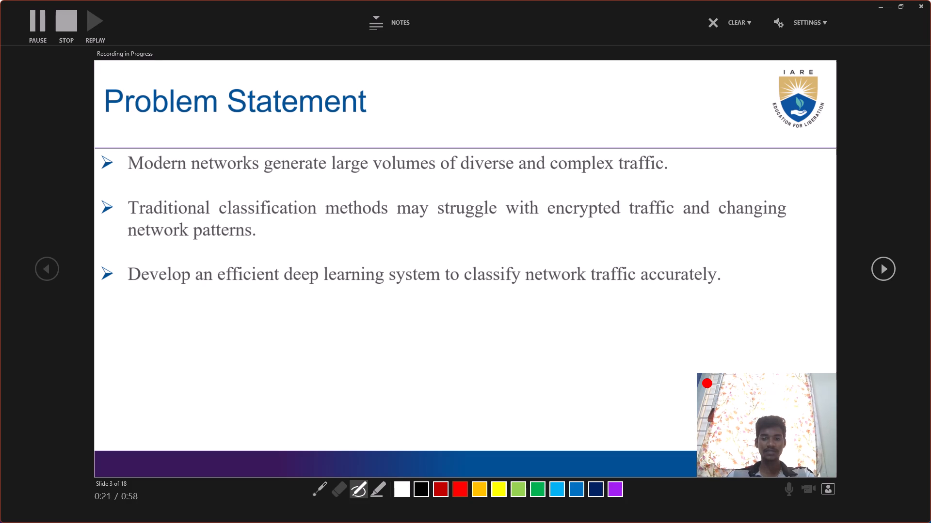
{"action": "key", "text": "Right"}
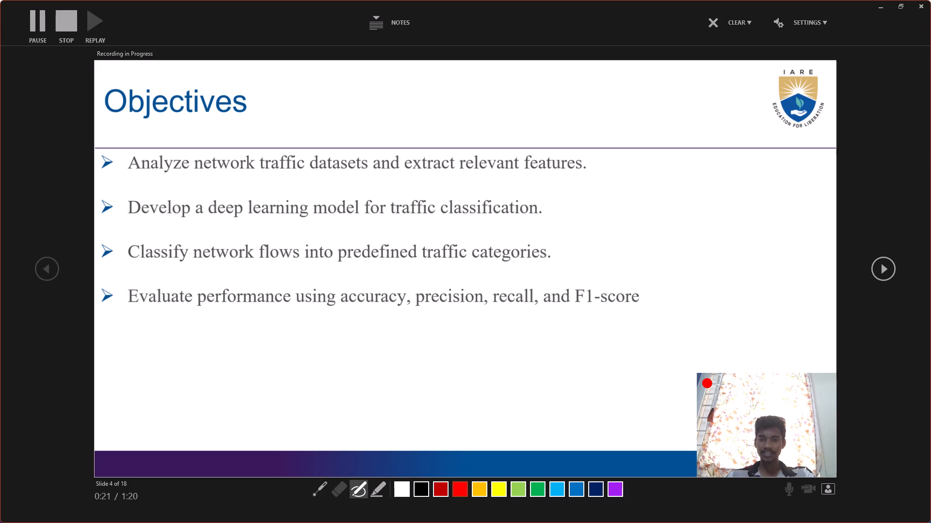
{"action": "key", "text": "Right"}
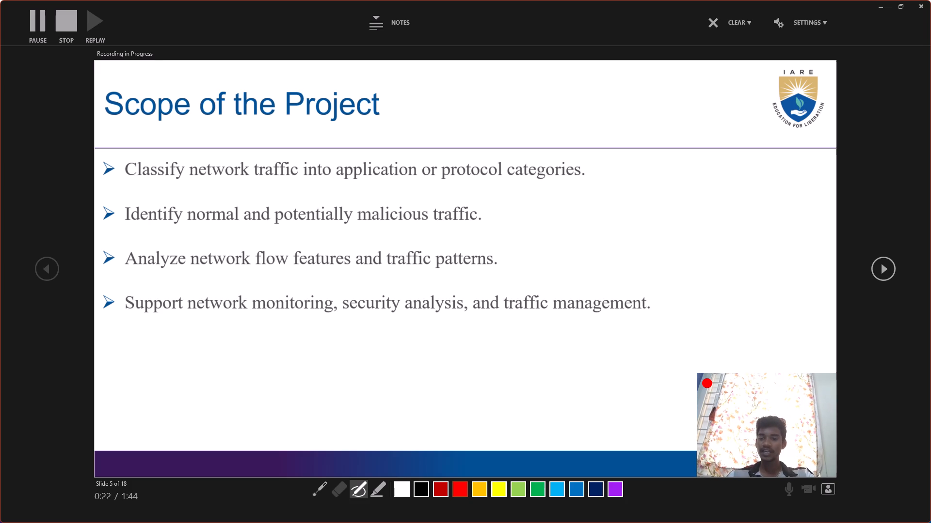
{"action": "key", "text": "Right"}
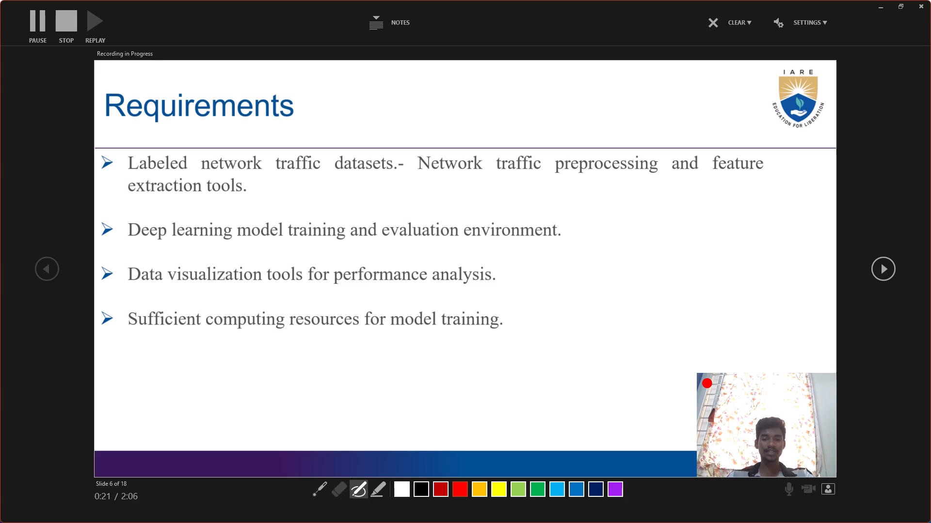
{"action": "key", "text": "Right"}
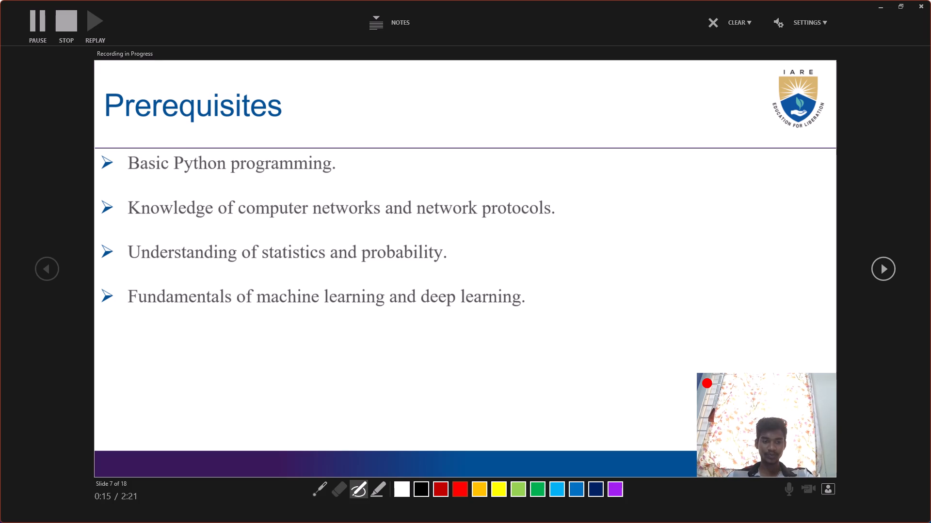
{"action": "key", "text": "Right"}
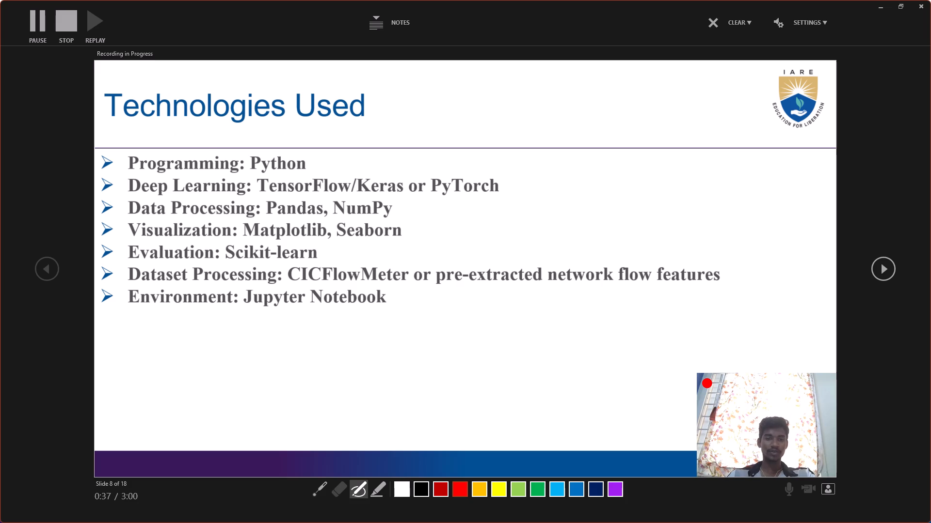
{"action": "key", "text": "Right"}
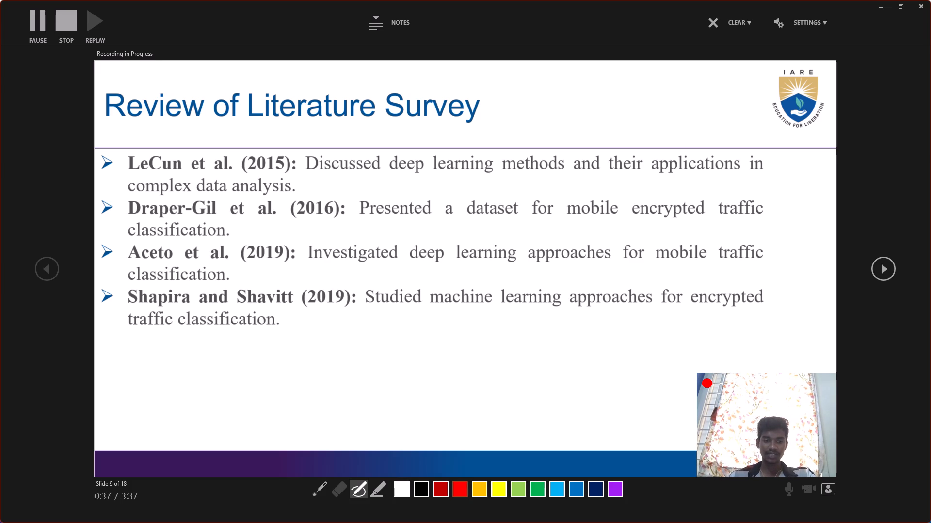
{"action": "key", "text": "Right"}
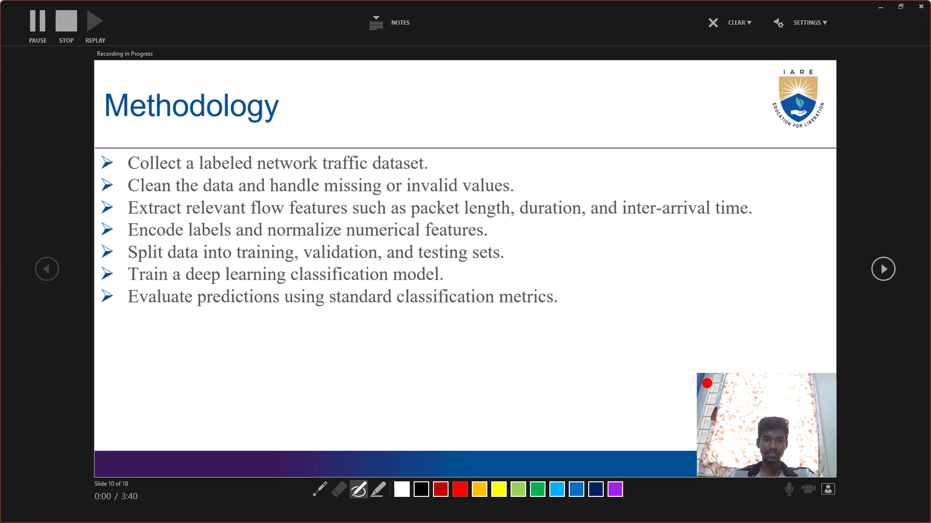
Put the pen away, advance from Methodology to the Model Pseudocode slide, and stop the recording there.
{"action": "key", "text": "Escape"}
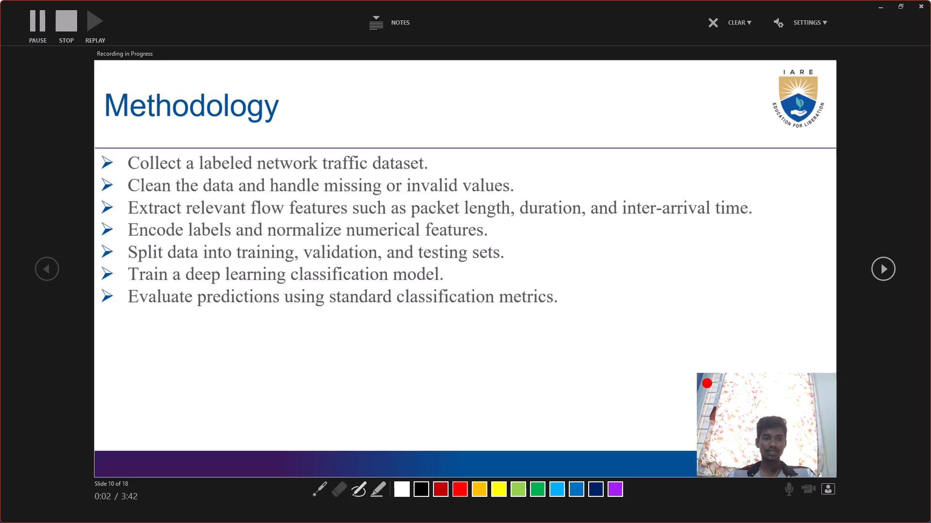
{"action": "left_click", "coordinate": [265, 333]}
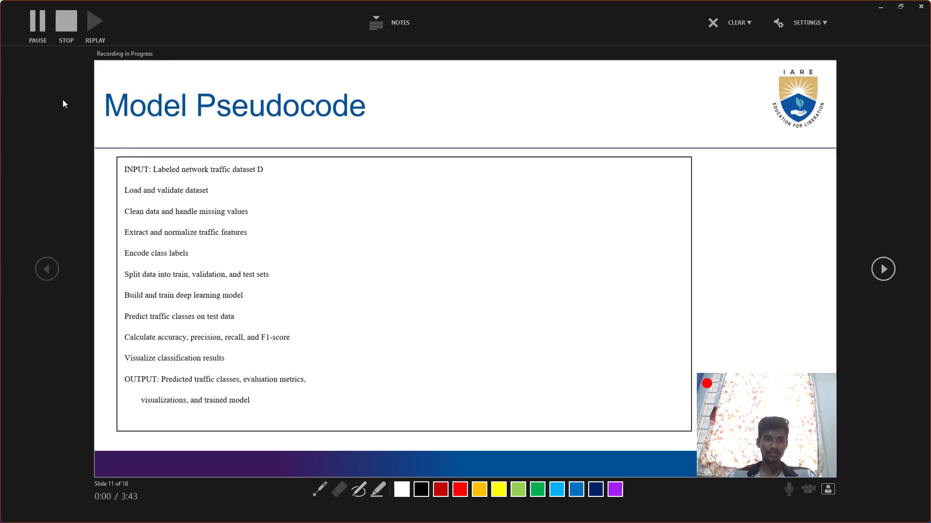
{"action": "left_click", "coordinate": [36, 26]}
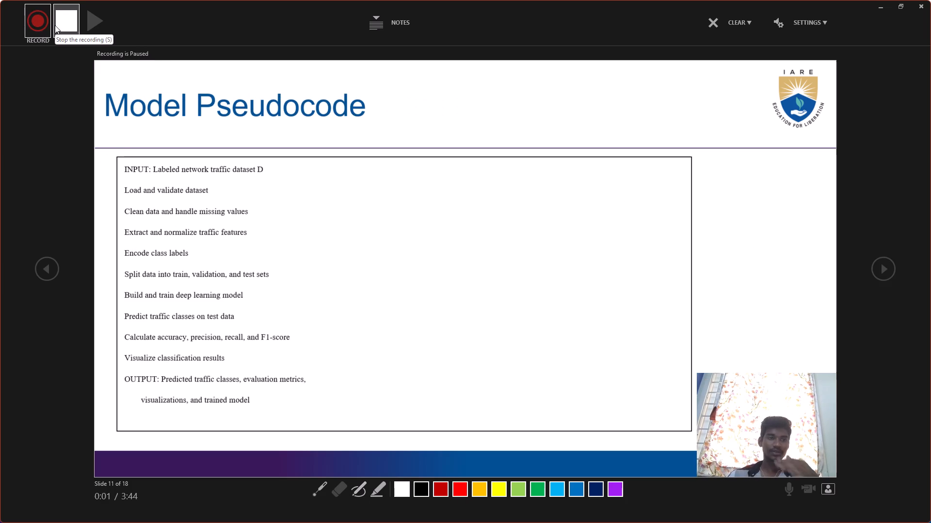
{"action": "left_click", "coordinate": [55, 25]}
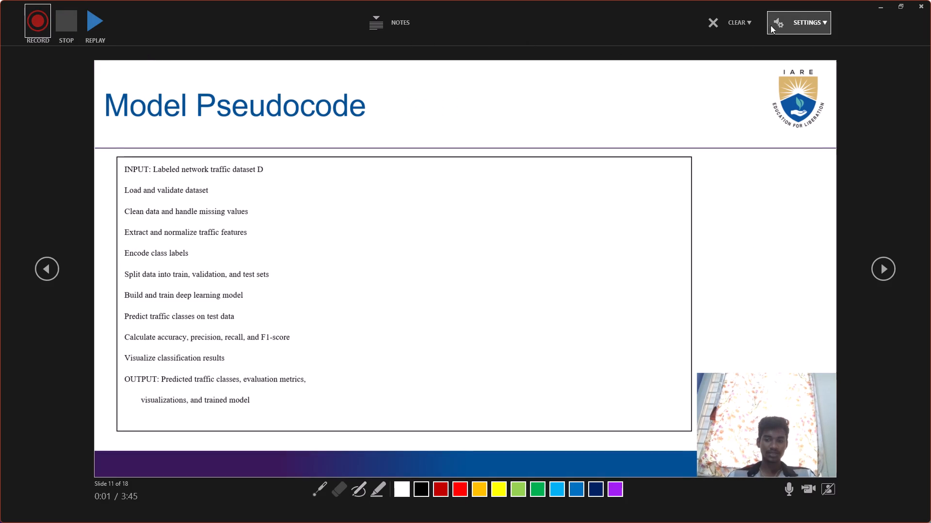
Clear the recordings on the Model Pseudocode slide and on the preceding Methodology slide, one slide at a time.
{"action": "left_click", "coordinate": [735, 15]}
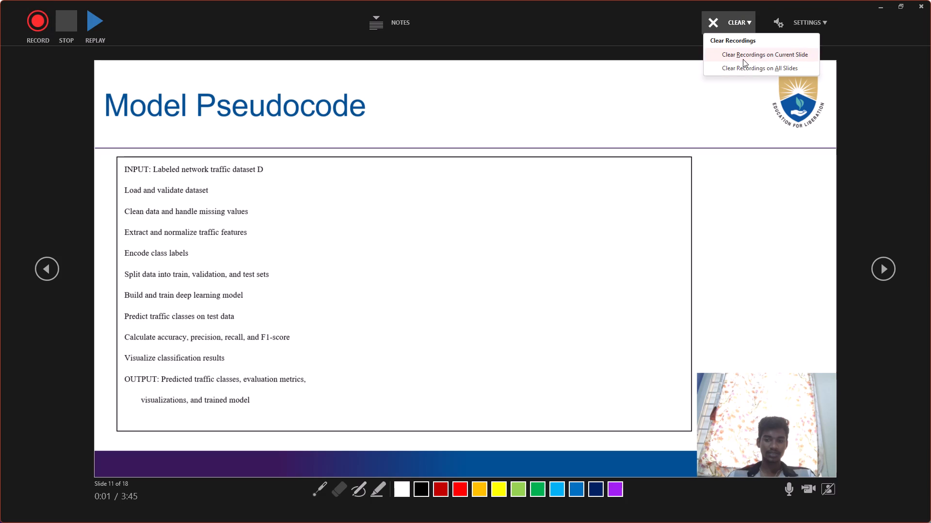
{"action": "left_click", "coordinate": [743, 59]}
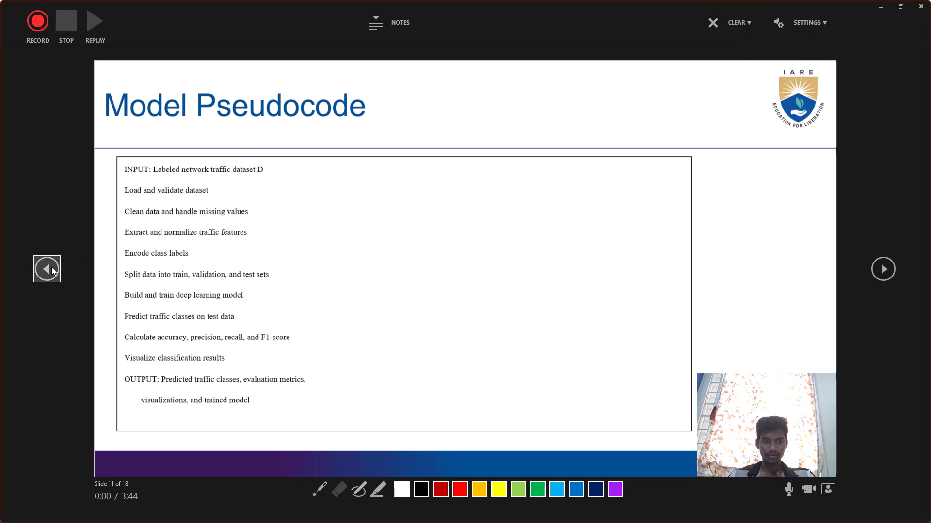
{"action": "left_click", "coordinate": [51, 267]}
{"action": "left_click", "coordinate": [722, 31]}
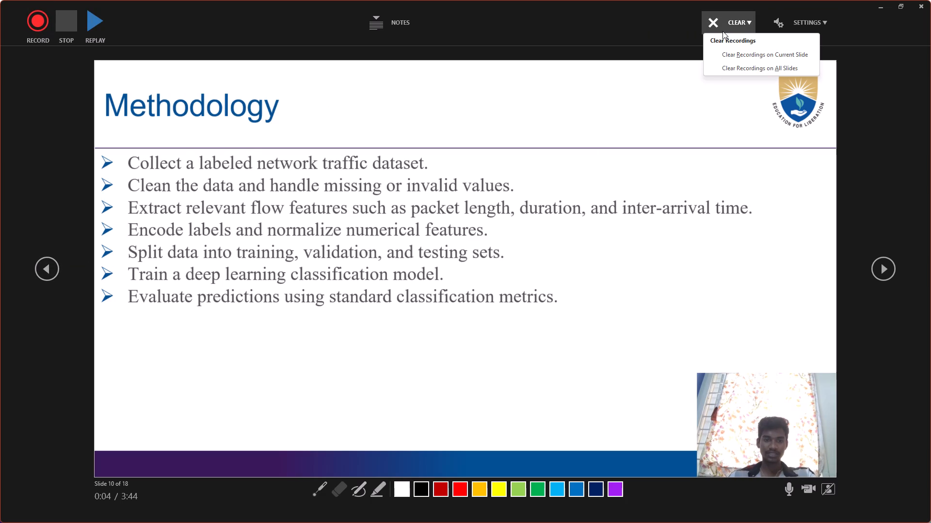
{"action": "left_click", "coordinate": [726, 52]}
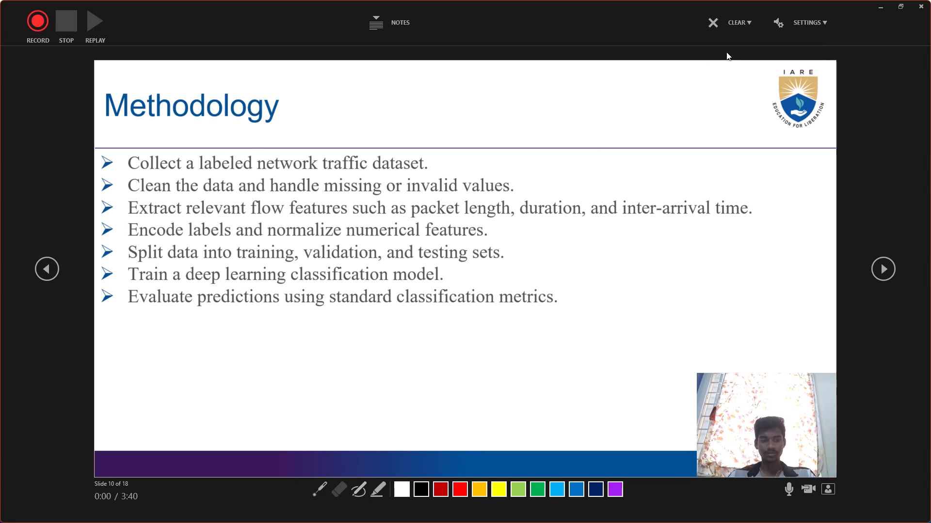
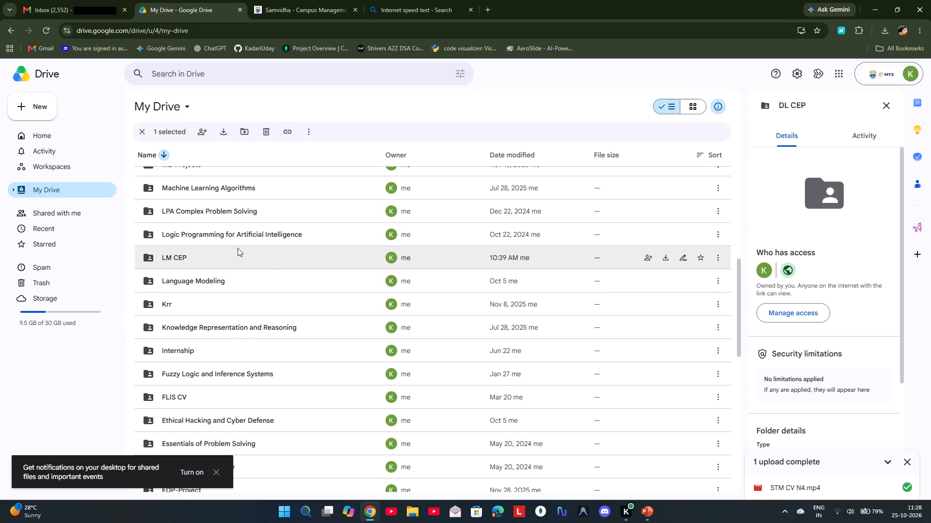
In Google Drive, open the LPA Complex Problem Solving folder and play the LPA presentation video stored there.
{"action": "left_click", "coordinate": [235, 213]}
{"action": "double_click", "coordinate": [235, 213]}
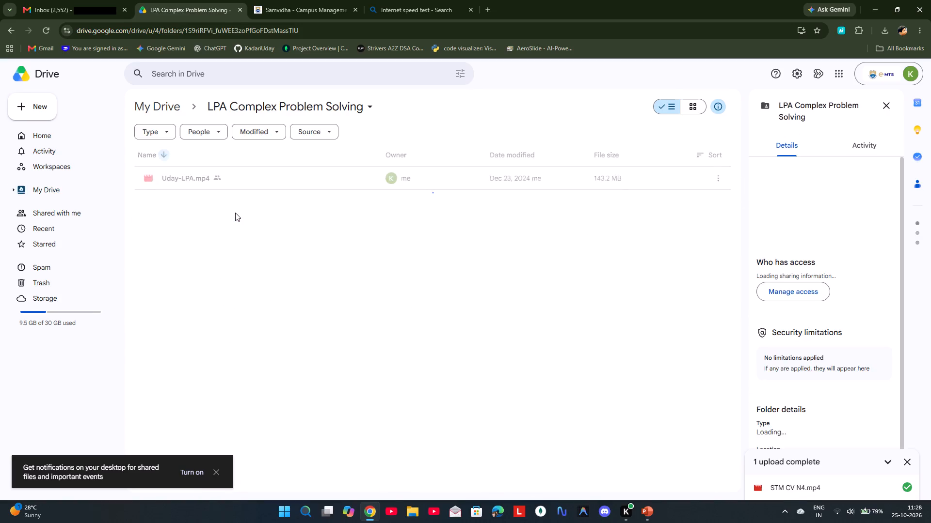
{"action": "double_click", "coordinate": [234, 176]}
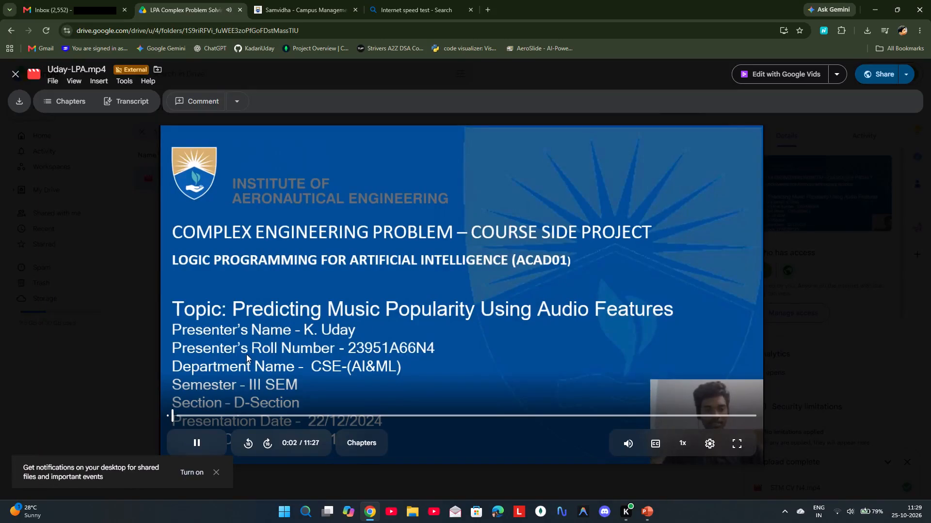
Skim the earlier LPA presentation video by skipping ahead through its Problem Statement, Requirements and Finding slides, then close the preview.
{"action": "left_click", "coordinate": [241, 414]}
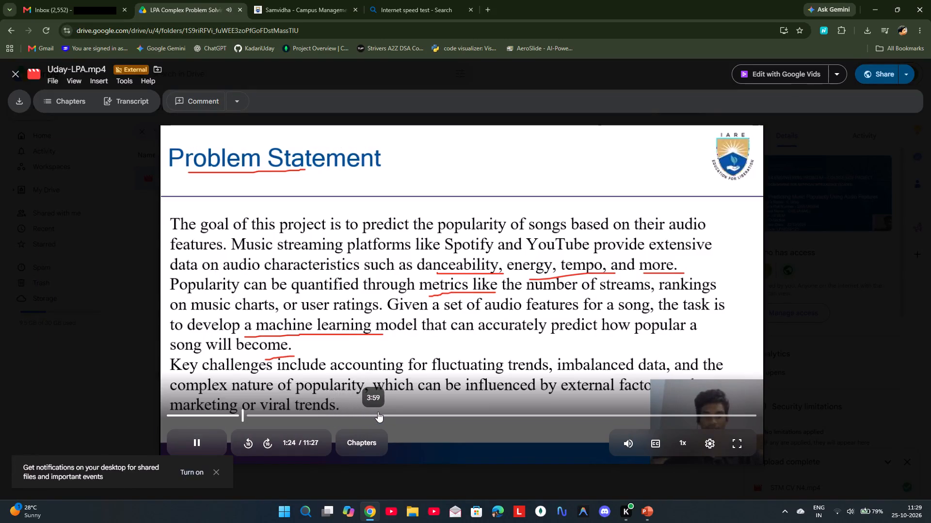
{"action": "left_click", "coordinate": [418, 413]}
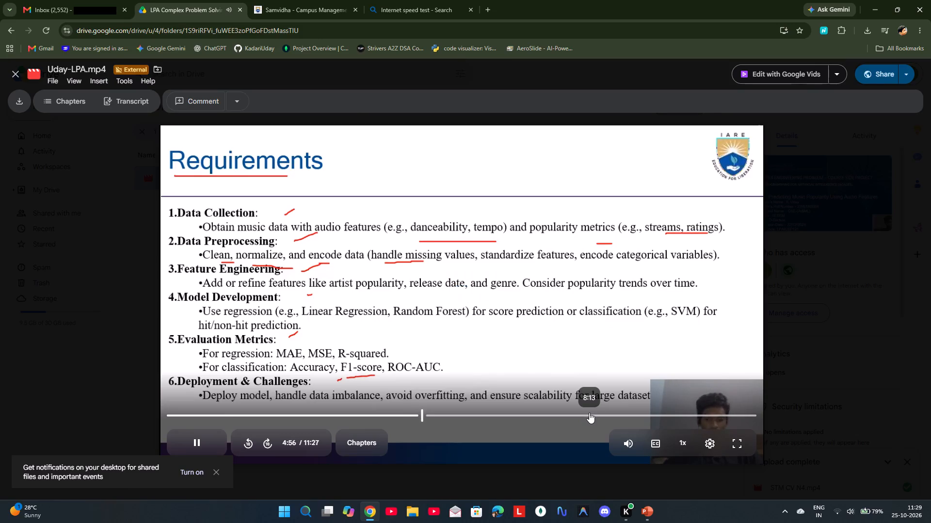
{"action": "left_click", "coordinate": [589, 413]}
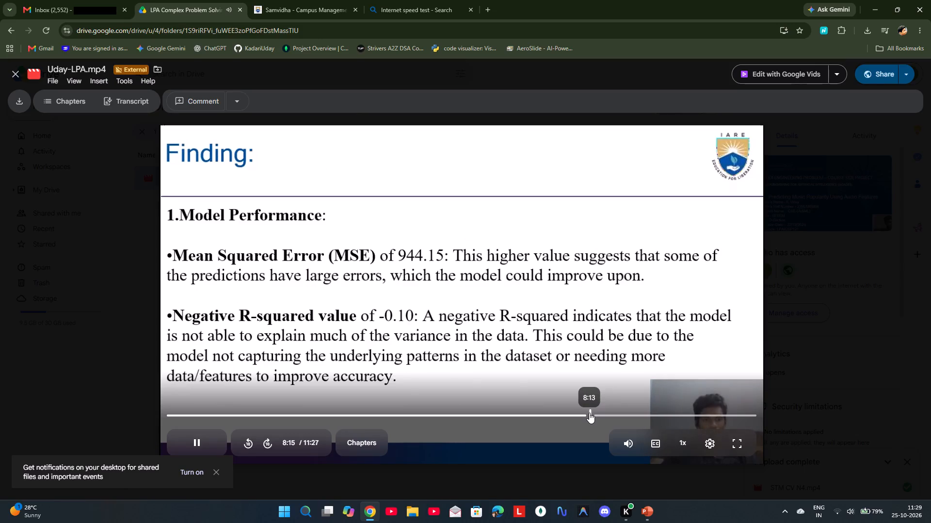
{"action": "key", "text": "Escape"}
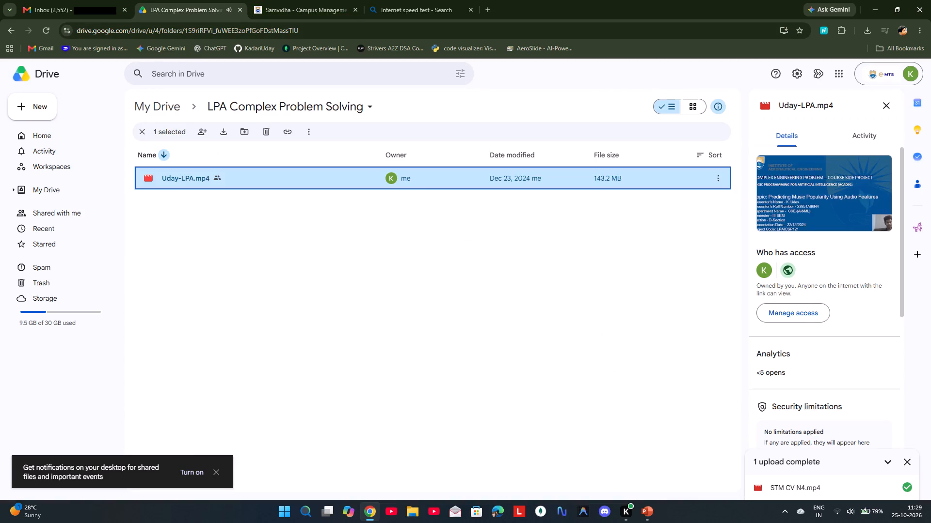
Switch to PowerPoint and, with the pen active, record narration from Methodology into Model Pseudocode, underlining "Labeled network traffic" in the pseudocode's INPUT line.
{"action": "key", "text": "alt+Tab"}
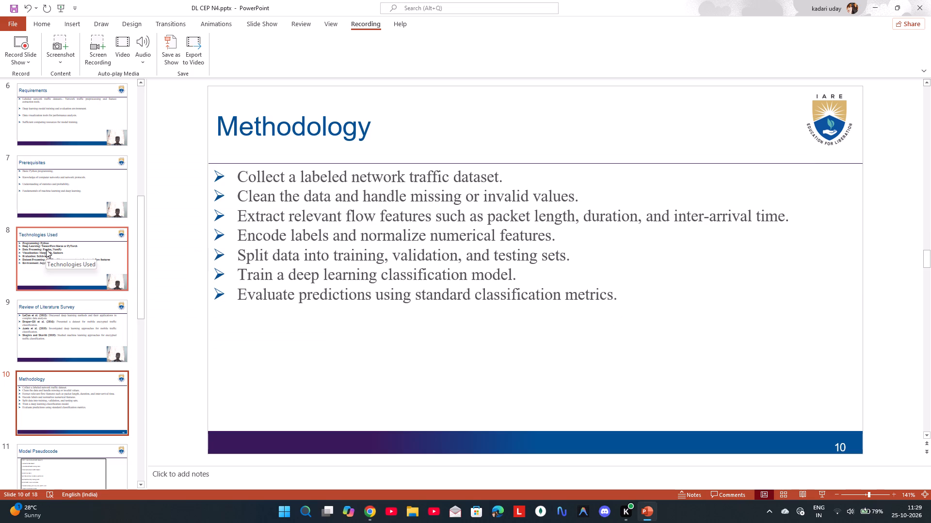
{"action": "left_click", "coordinate": [0, 45]}
{"action": "left_click", "coordinate": [16, 42]}
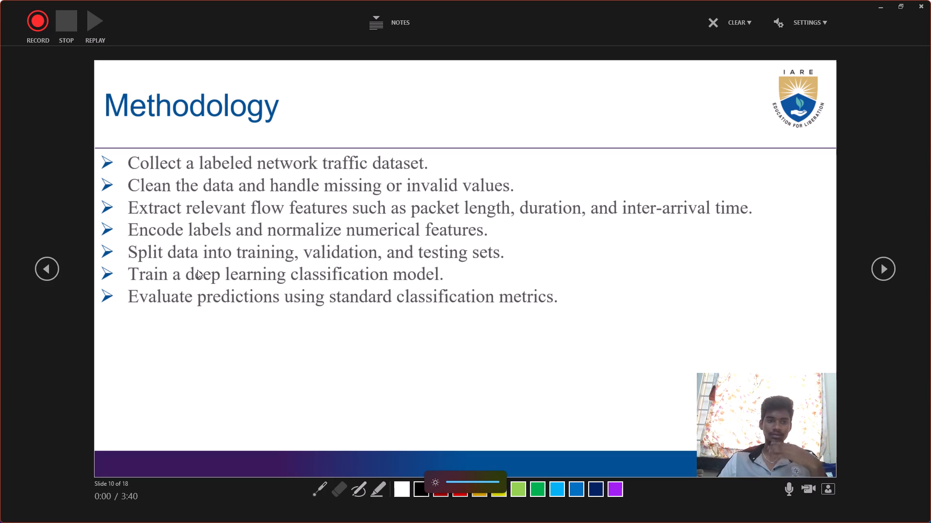
{"action": "left_click", "coordinate": [43, 272]}
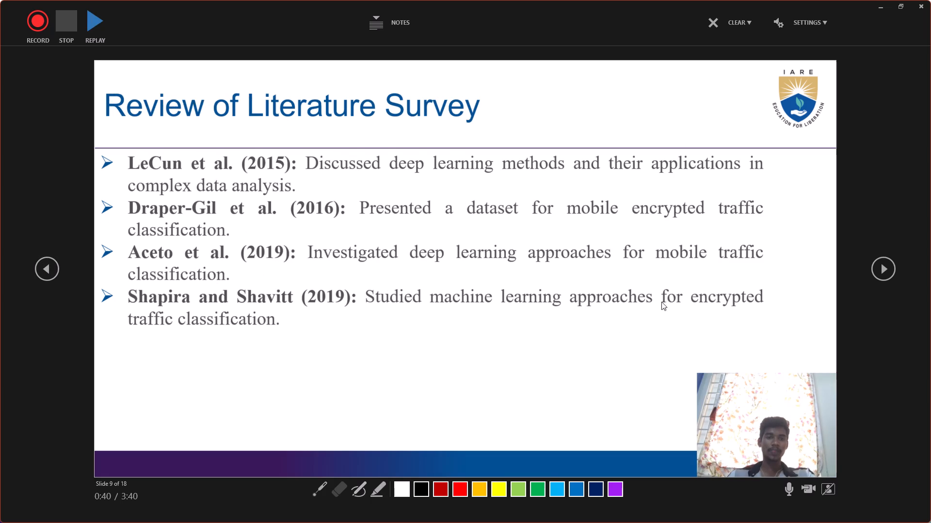
{"action": "left_click", "coordinate": [876, 275]}
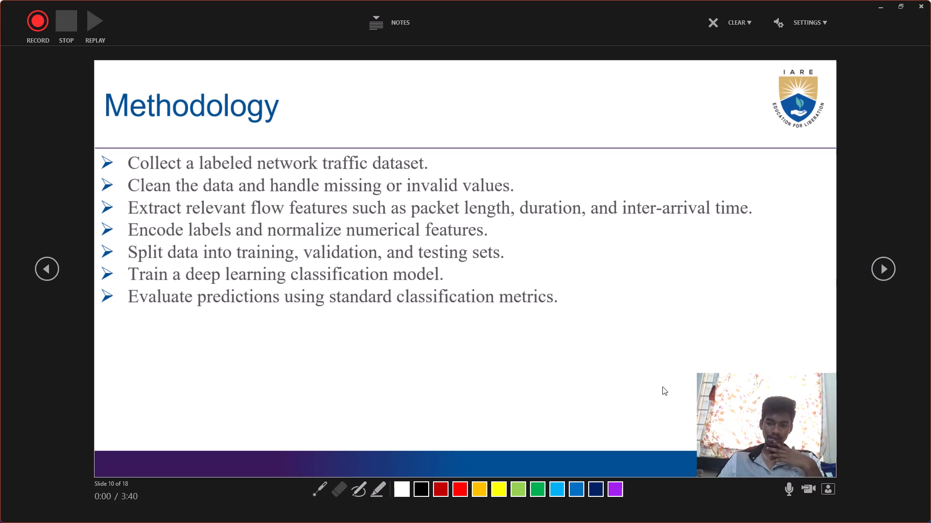
{"action": "left_click", "coordinate": [368, 486]}
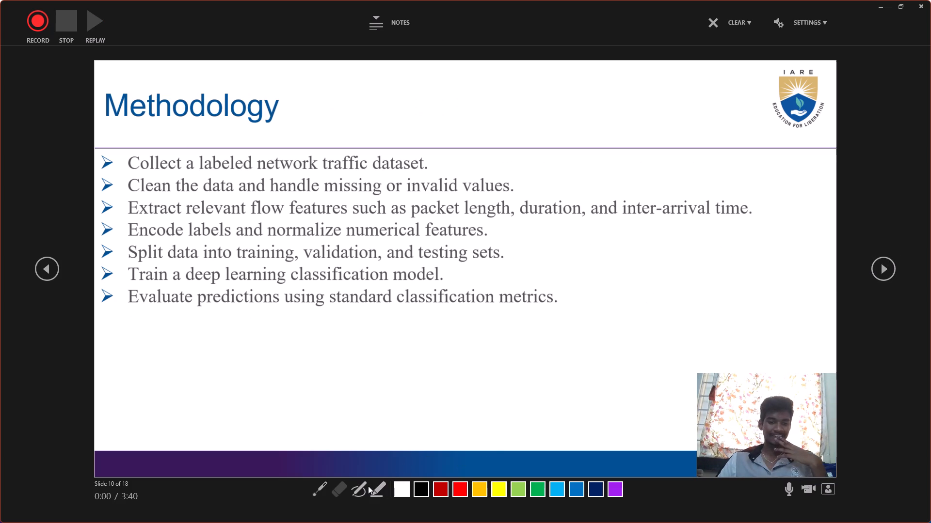
{"action": "left_click", "coordinate": [364, 487]}
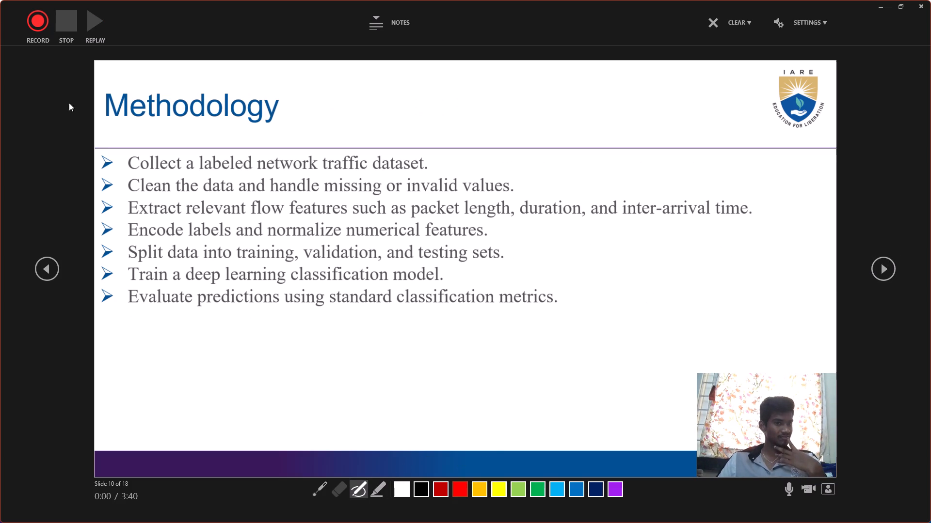
{"action": "left_click", "coordinate": [43, 277]}
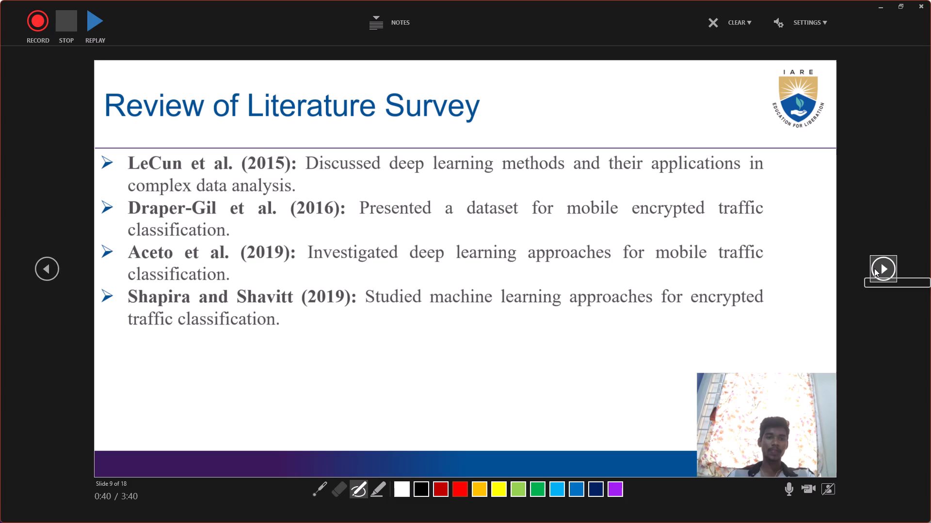
{"action": "left_click", "coordinate": [874, 268]}
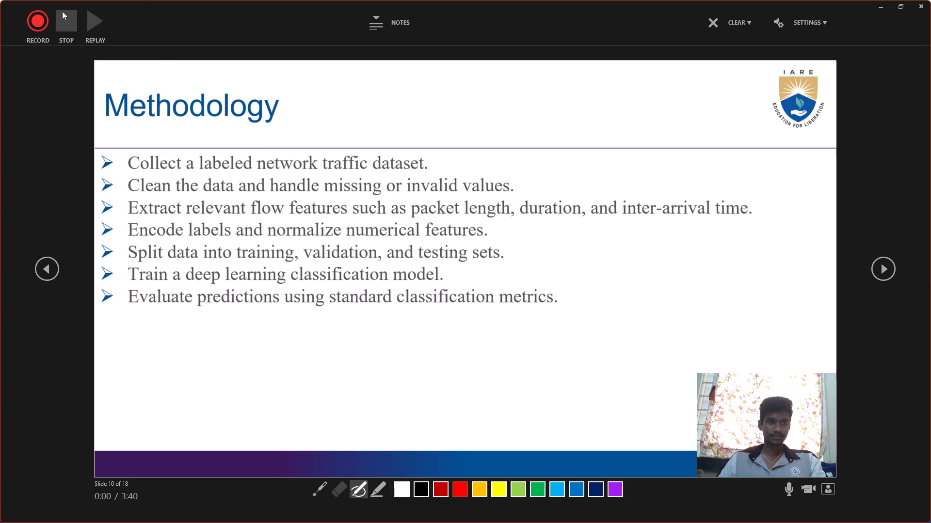
{"action": "left_click", "coordinate": [29, 26]}
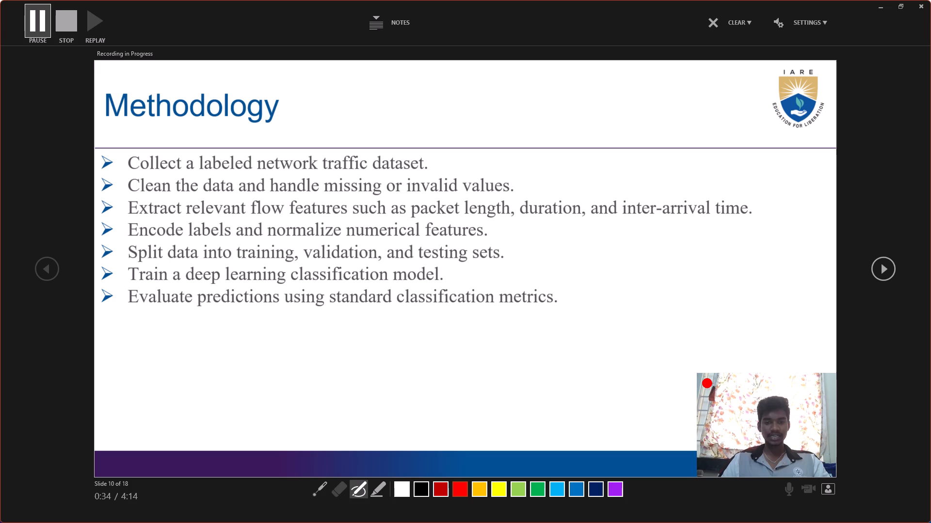
{"action": "key", "text": "Right"}
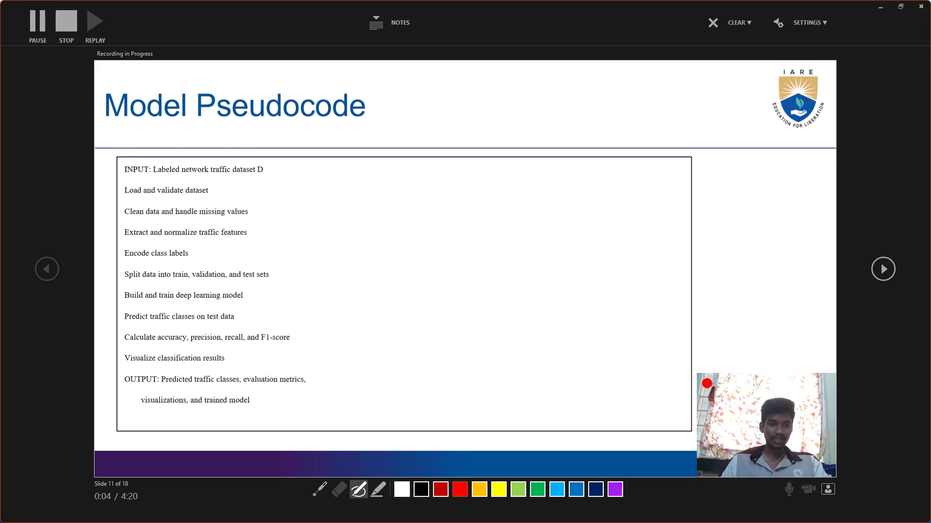
{"action": "left_click_drag", "start_coordinate": [165, 175], "coordinate": [235, 172]}
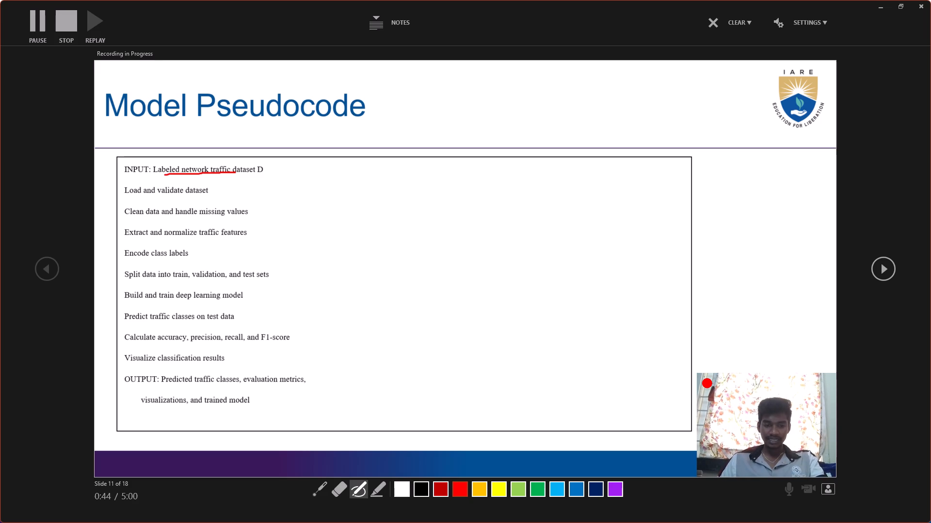
Continue the narrated recording slide by slide from System Flow (Text Illustration) through Future Scope and Thank You, ending the recording after the last slide.
{"action": "key", "text": "Right"}
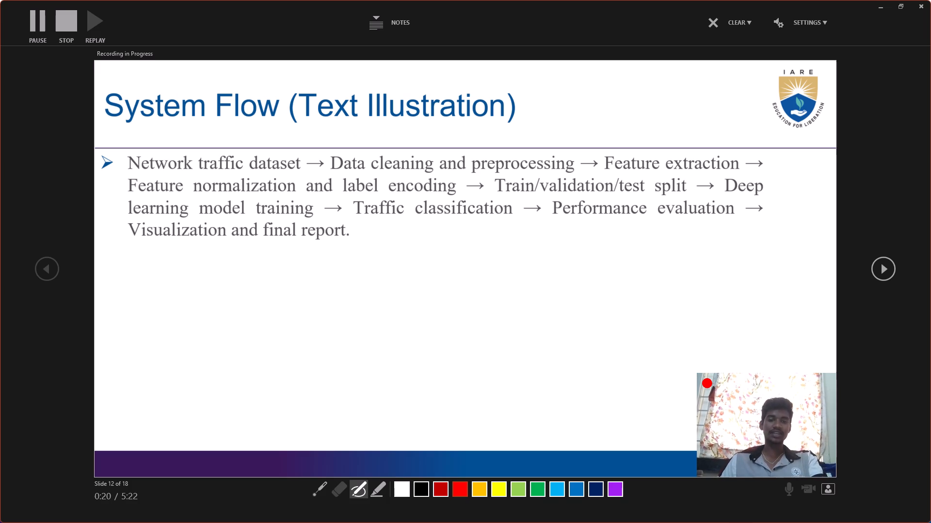
{"action": "key", "text": "Right"}
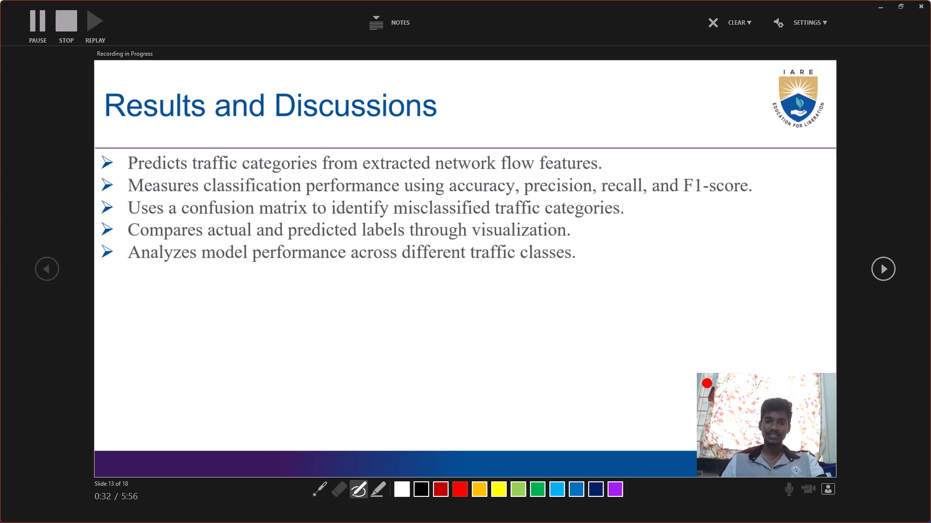
{"action": "key", "text": "Right"}
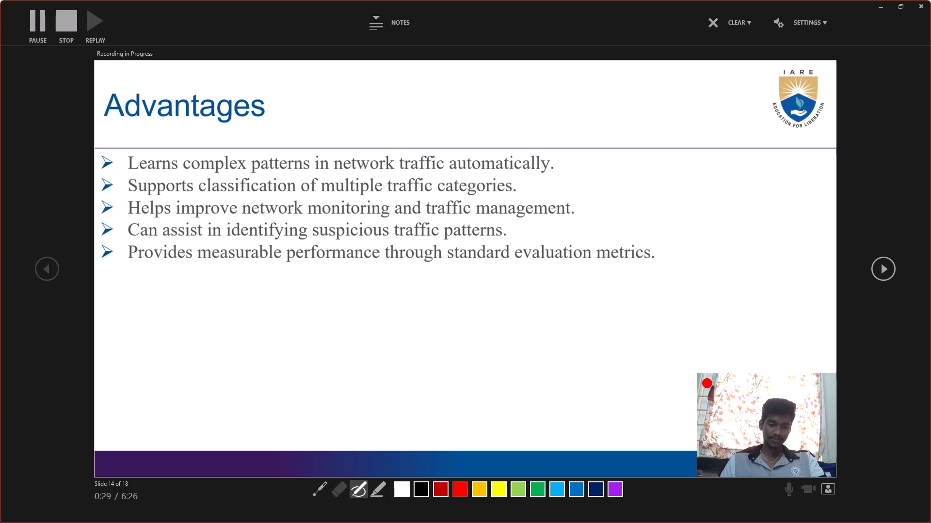
{"action": "key", "text": "Right"}
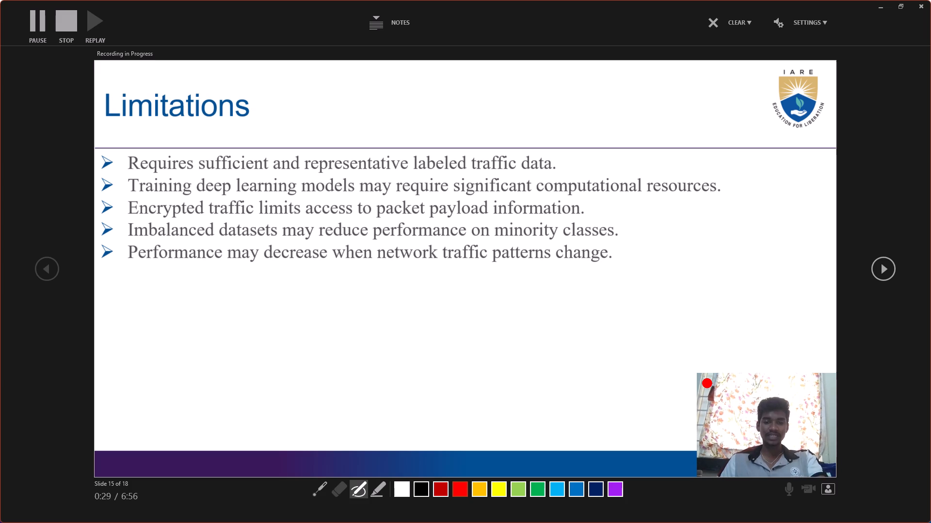
{"action": "key", "text": "Right"}
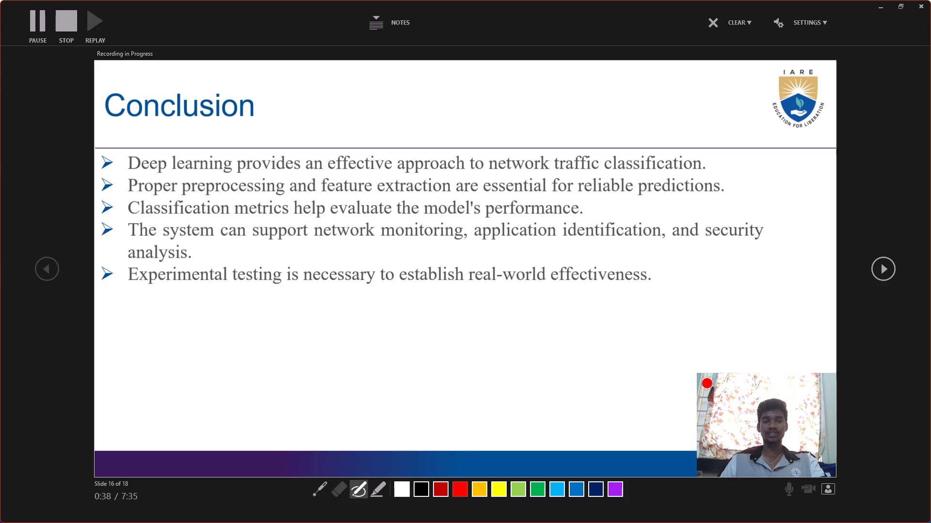
{"action": "key", "text": "Right"}
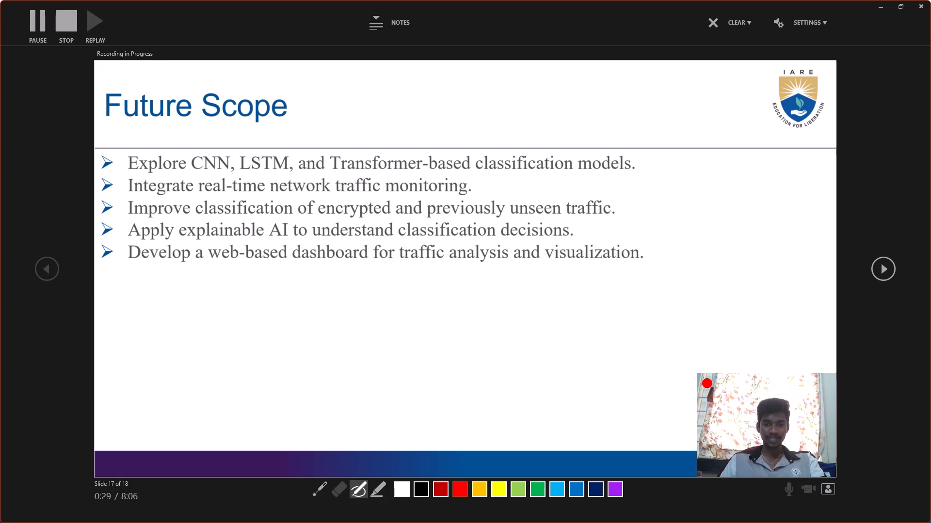
{"action": "key", "text": "Right"}
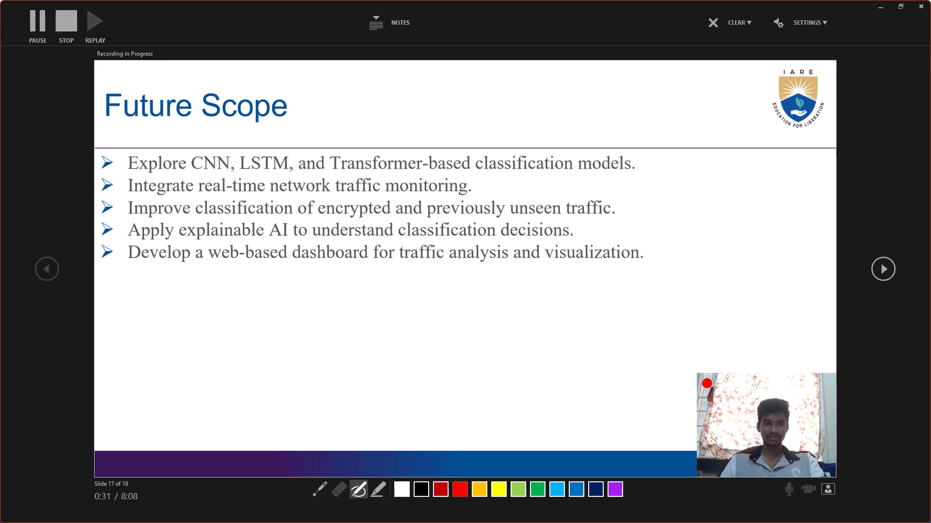
{"action": "key", "text": "Right"}
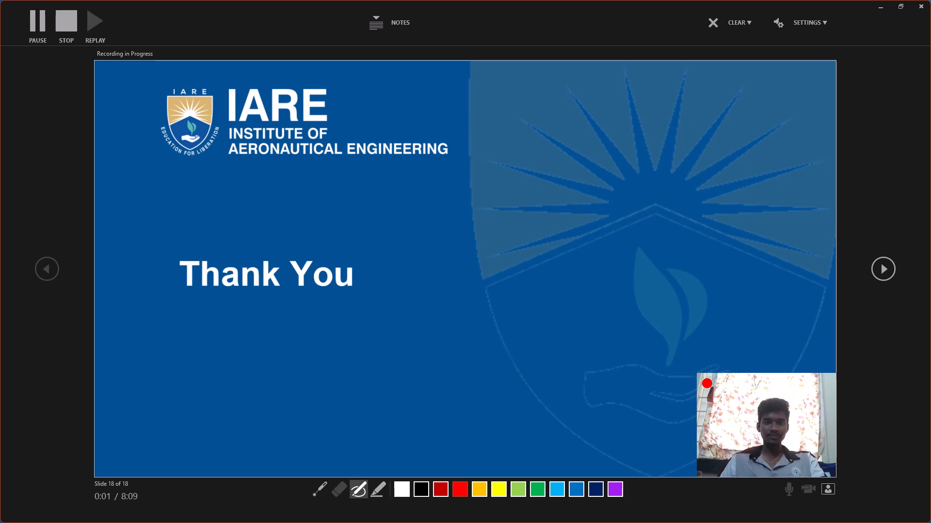
{"action": "key", "text": "Right"}
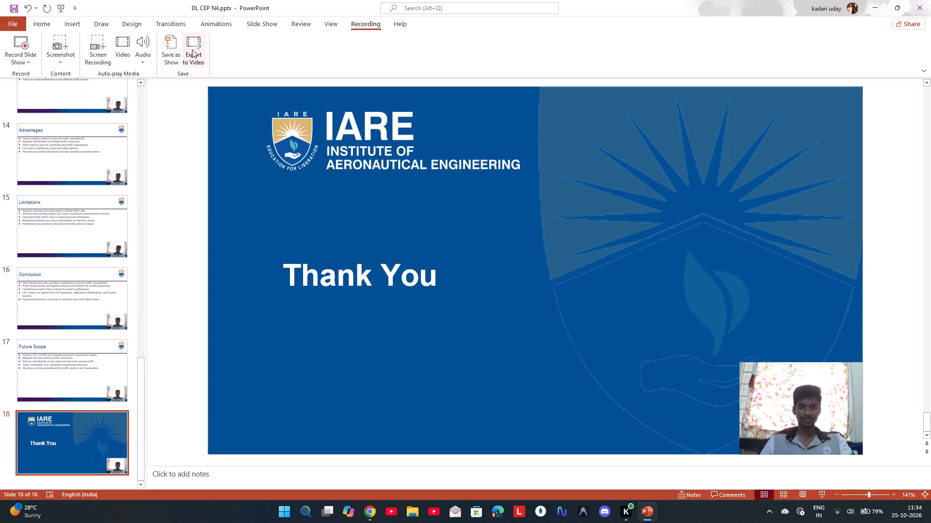
Export the presentation as an HD (720p) MPEG-4 video named DL CEP N4.mp4 in the AAT ASSIGNMENTS folder.
{"action": "left_click", "coordinate": [194, 46]}
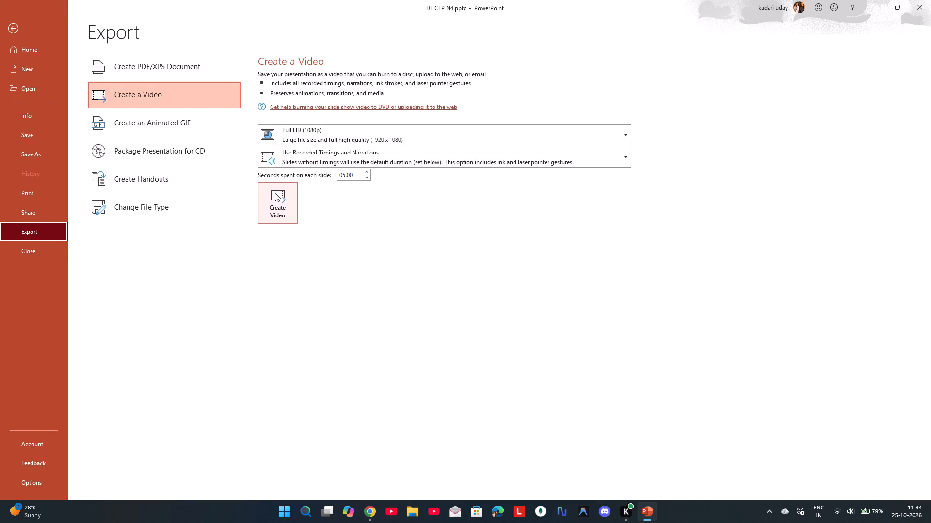
{"action": "left_click", "coordinate": [318, 140]}
{"action": "left_click", "coordinate": [311, 199]}
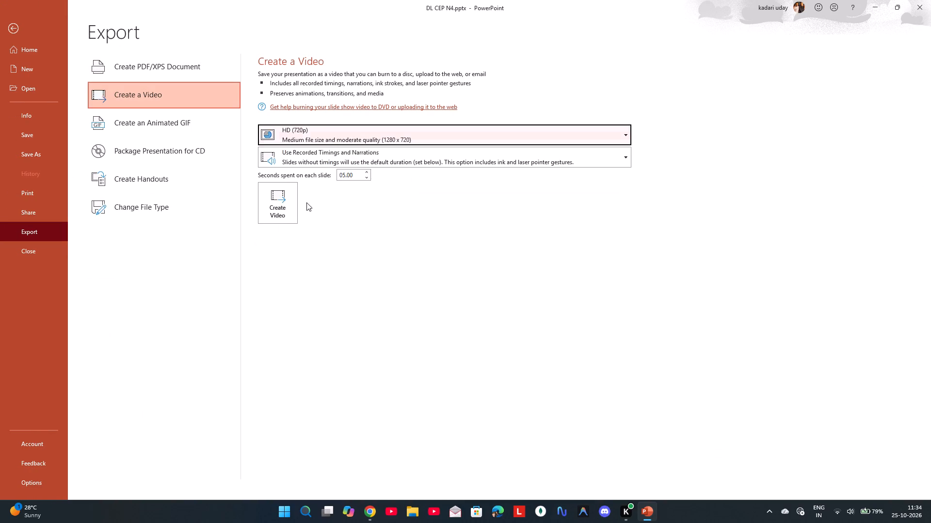
{"action": "left_click", "coordinate": [284, 206]}
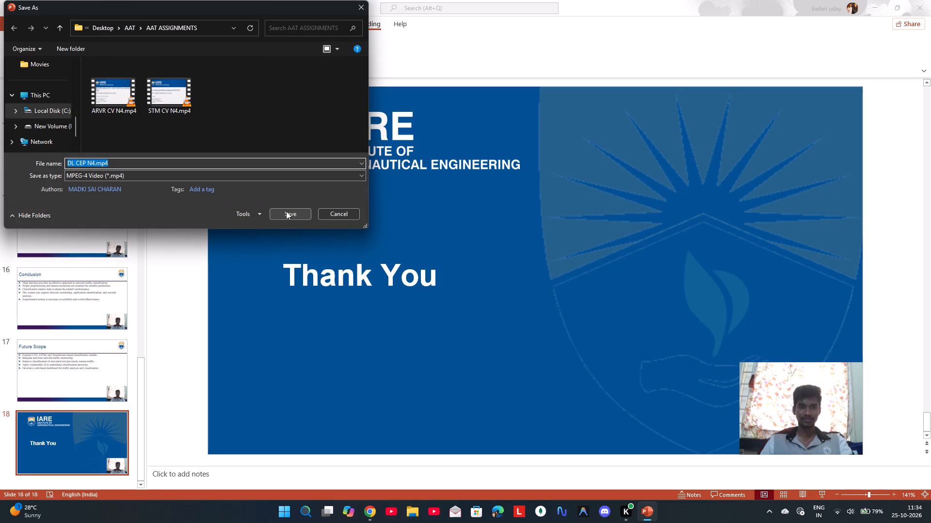
{"action": "left_click", "coordinate": [286, 211]}
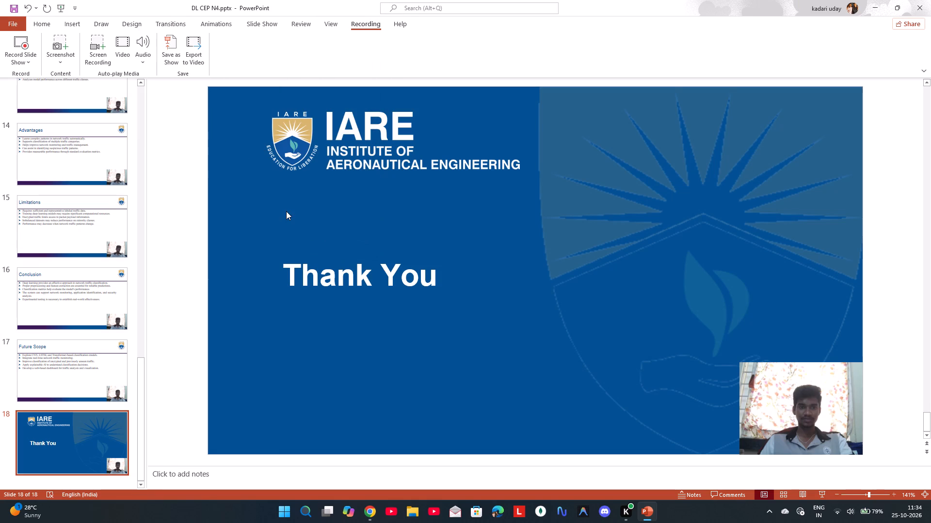
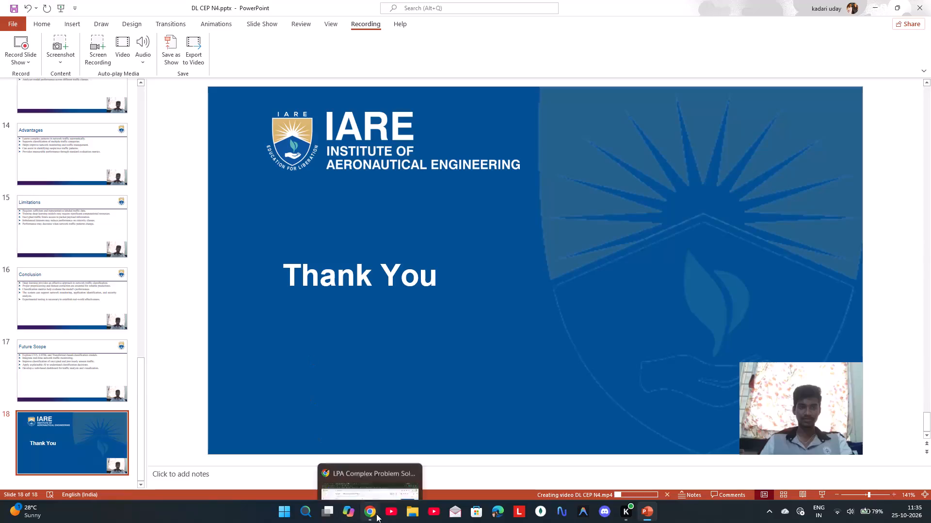
Switch to Google Drive in Chrome, clear the file selection and go back from LPA Complex Problem Solving to My Drive.
{"action": "left_click", "coordinate": [376, 514]}
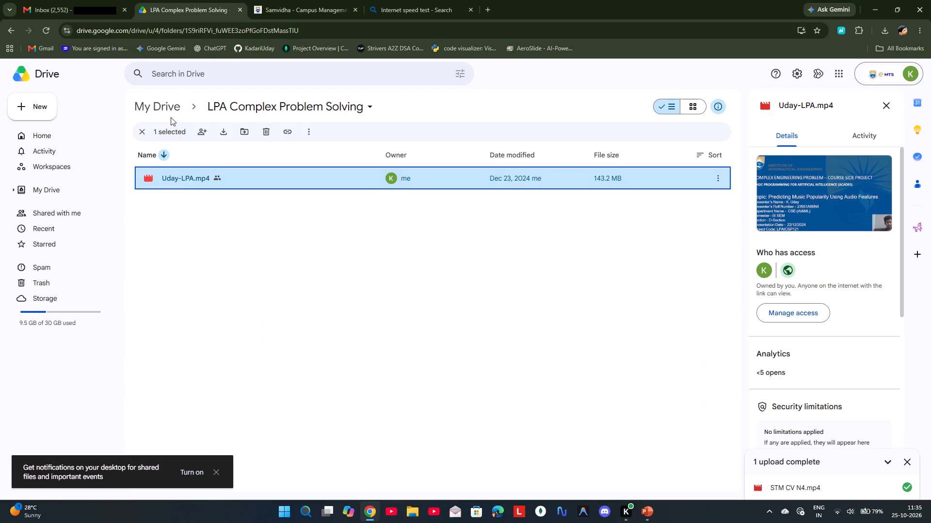
{"action": "left_click", "coordinate": [144, 130]}
{"action": "left_click", "coordinate": [158, 111]}
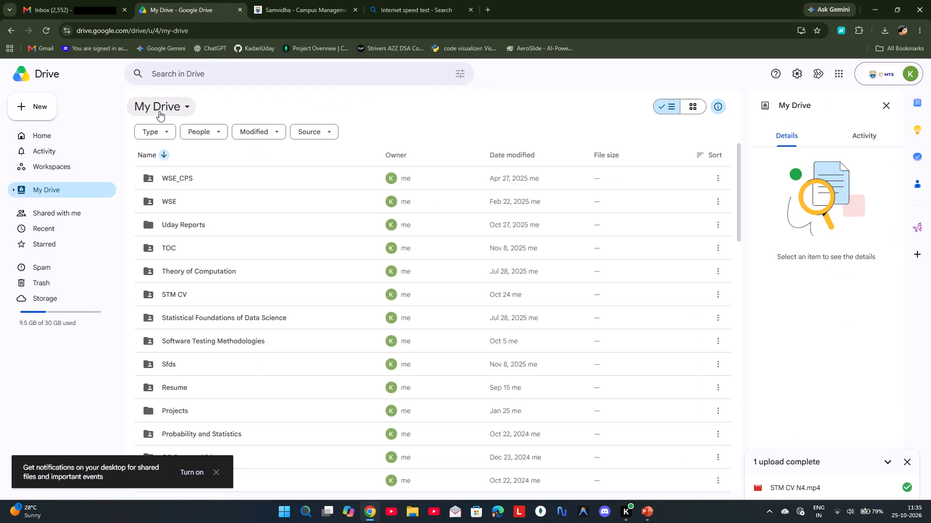
Switch to PowerPoint and view the title slide of the DL CEP N4 presentation while the video exports.
{"action": "left_click", "coordinate": [646, 516]}
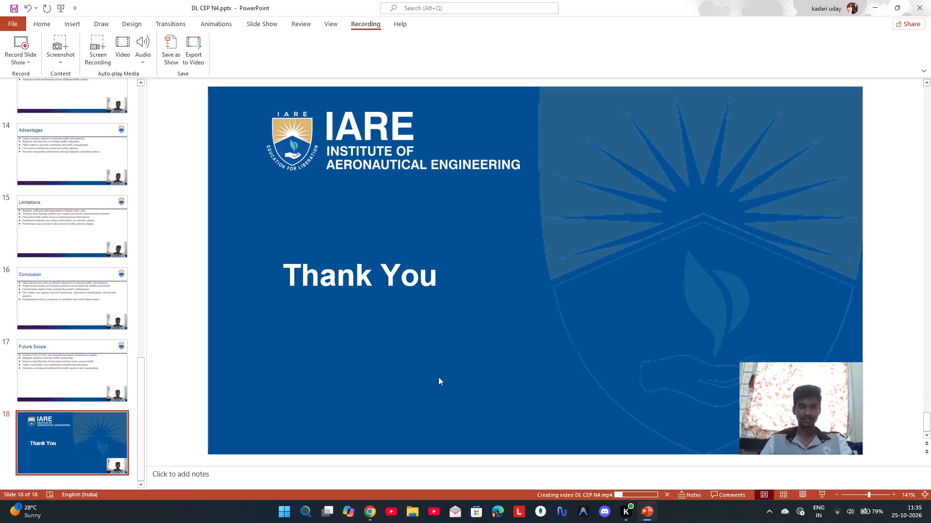
{"action": "scroll", "coordinate": [48, 275], "scroll_direction": "up", "scroll_amount": 20}
{"action": "scroll", "coordinate": [48, 275], "scroll_direction": "up", "scroll_amount": 8}
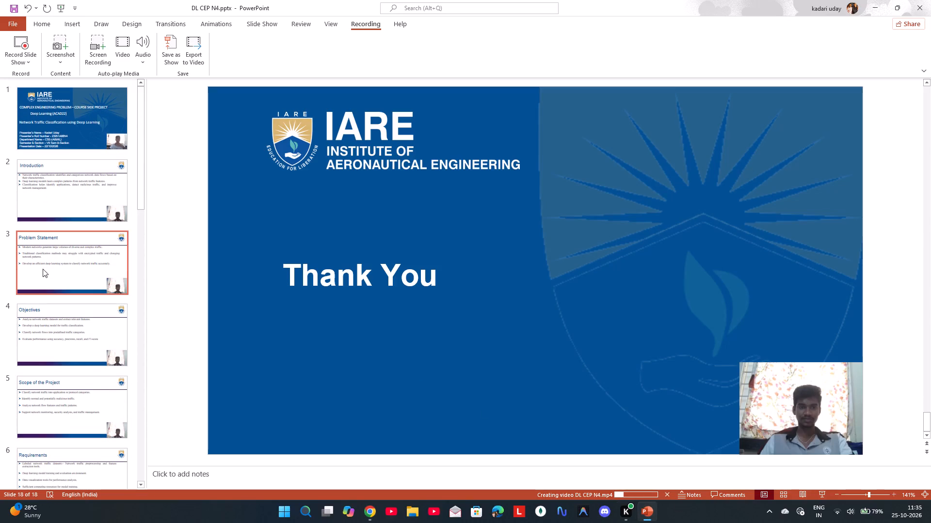
{"action": "left_click", "coordinate": [79, 137]}
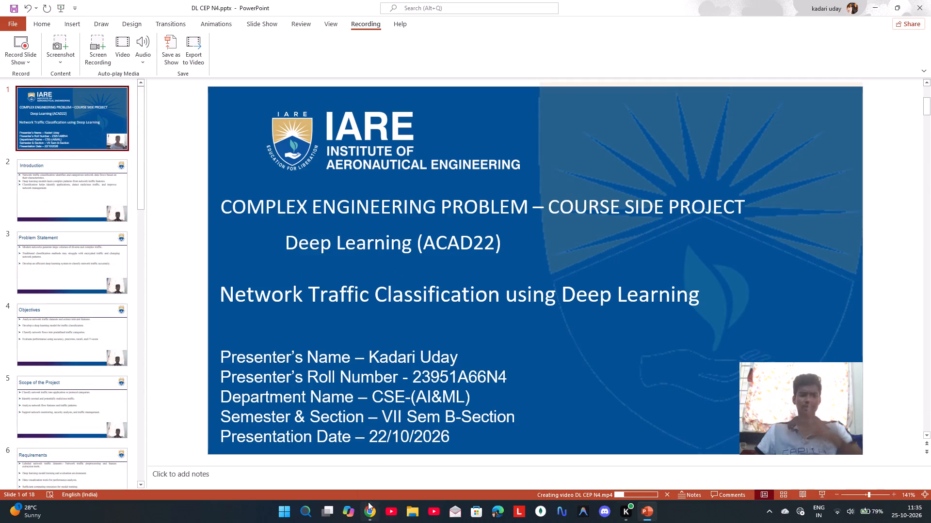
Switch back to Google Drive in Chrome and open the DL CEP folder in My Drive.
{"action": "left_click", "coordinate": [370, 503]}
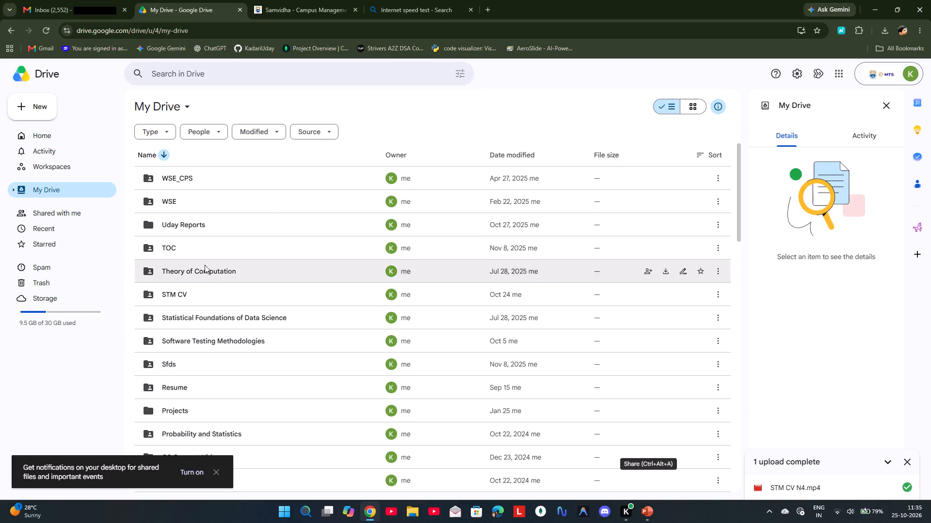
{"action": "scroll", "coordinate": [209, 301], "scroll_direction": "down", "scroll_amount": 1}
{"action": "scroll", "coordinate": [209, 301], "scroll_direction": "up", "scroll_amount": 1}
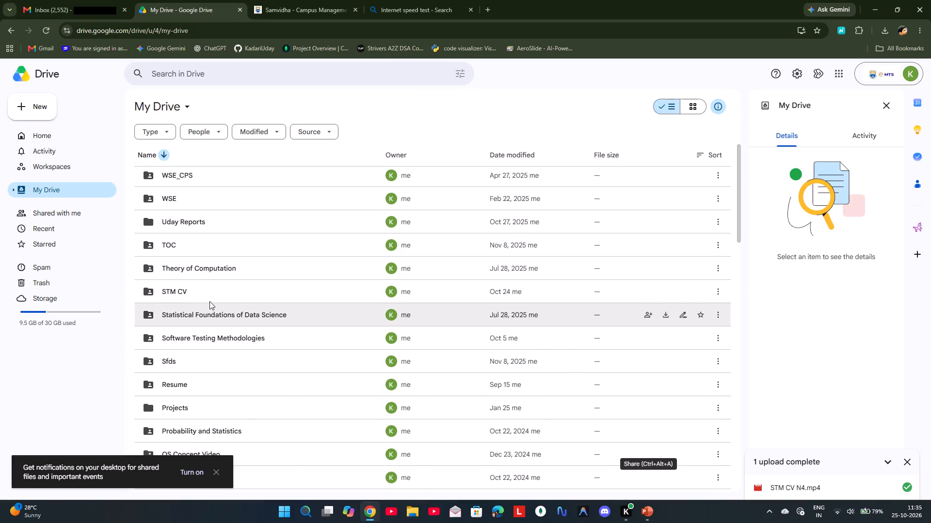
{"action": "scroll", "coordinate": [206, 287], "scroll_direction": "down", "scroll_amount": 4}
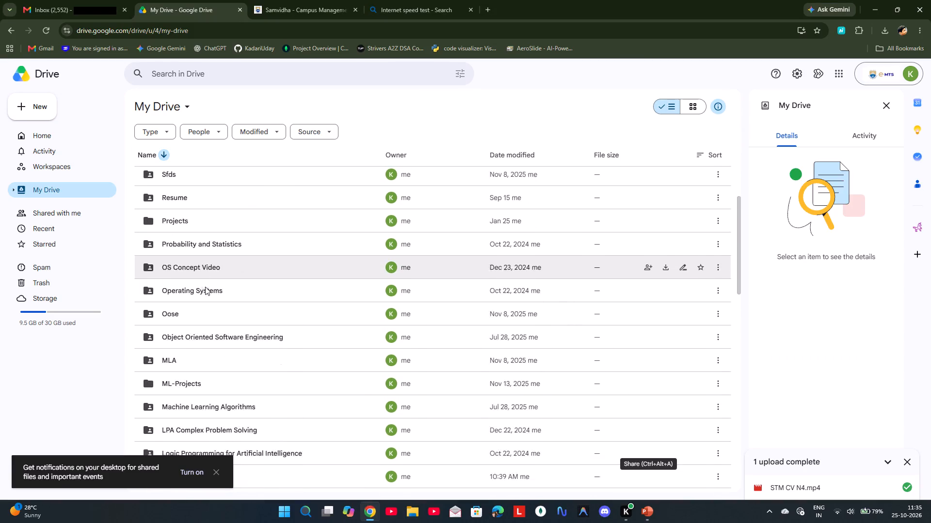
{"action": "scroll", "coordinate": [205, 287], "scroll_direction": "down", "scroll_amount": 4}
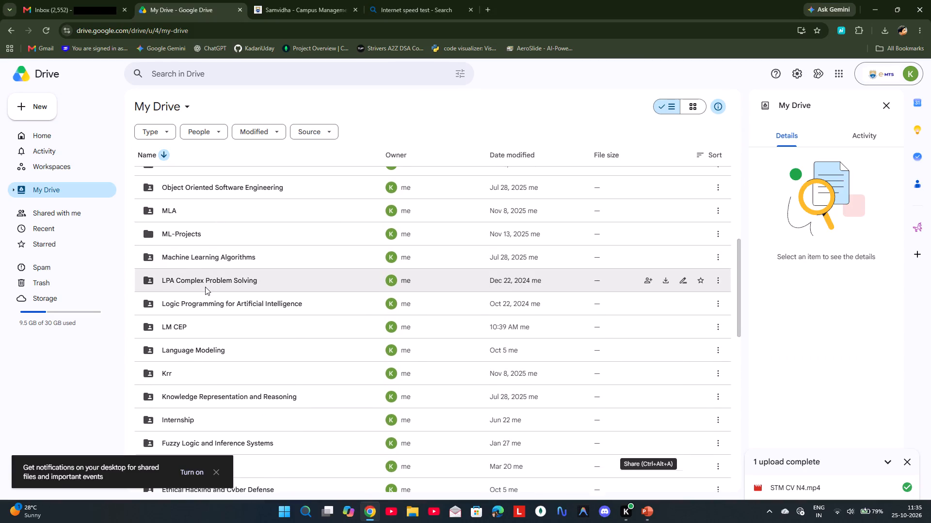
{"action": "scroll", "coordinate": [205, 287], "scroll_direction": "down", "scroll_amount": 4}
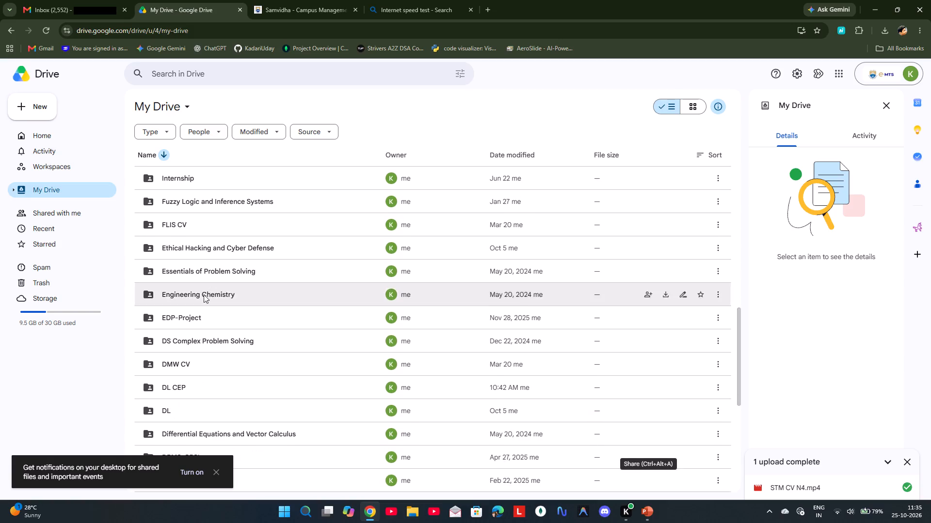
{"action": "double_click", "coordinate": [196, 384]}
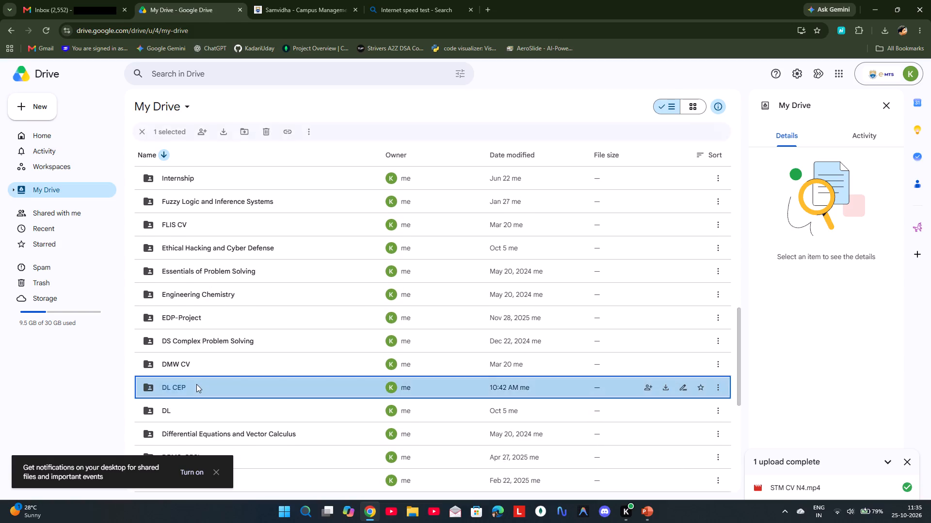